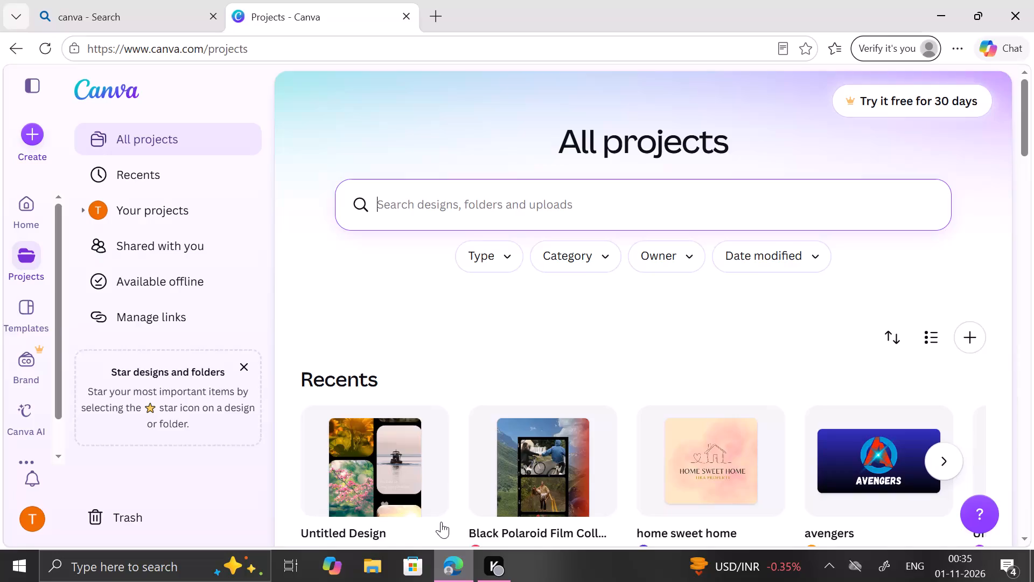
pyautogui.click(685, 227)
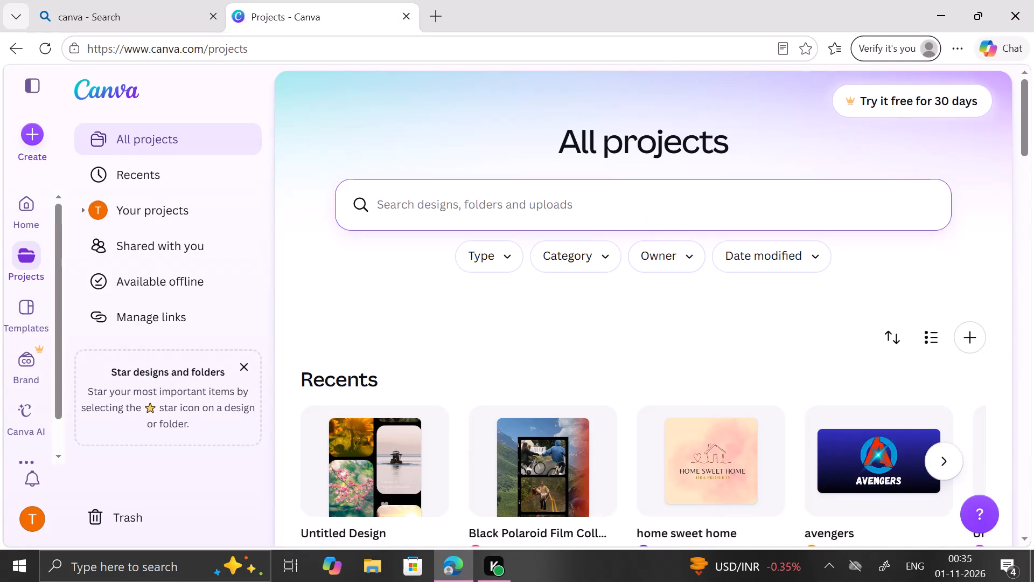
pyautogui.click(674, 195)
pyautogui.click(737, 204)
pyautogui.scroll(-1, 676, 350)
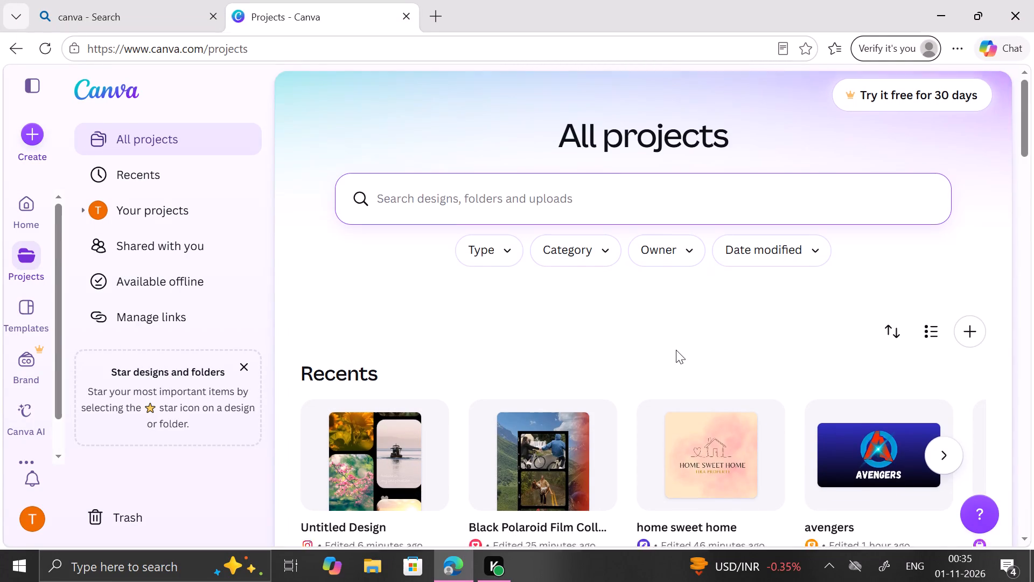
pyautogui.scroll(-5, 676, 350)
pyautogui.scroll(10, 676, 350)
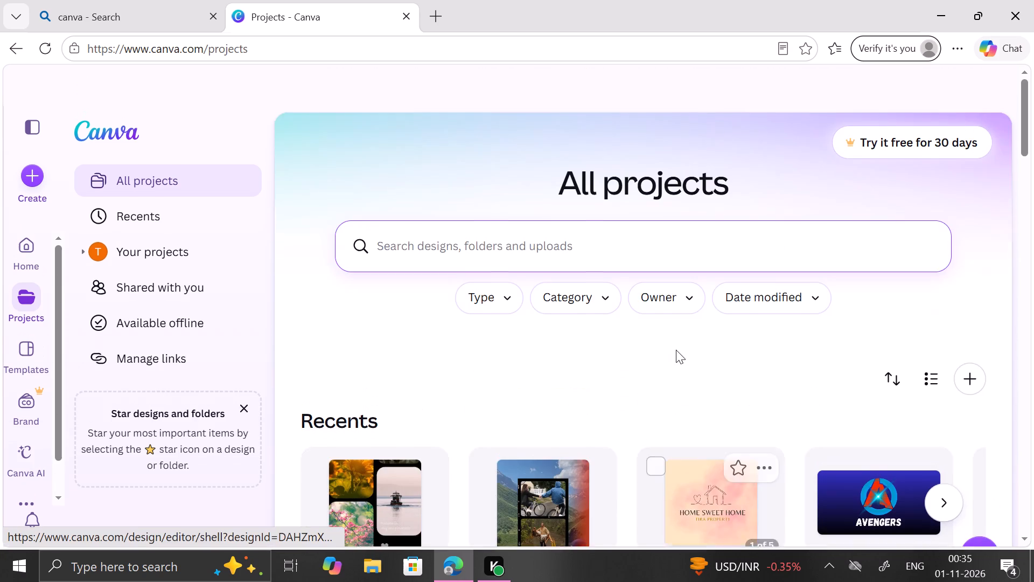
# Search all projects for "advertisement".
pyautogui.click(591, 209)
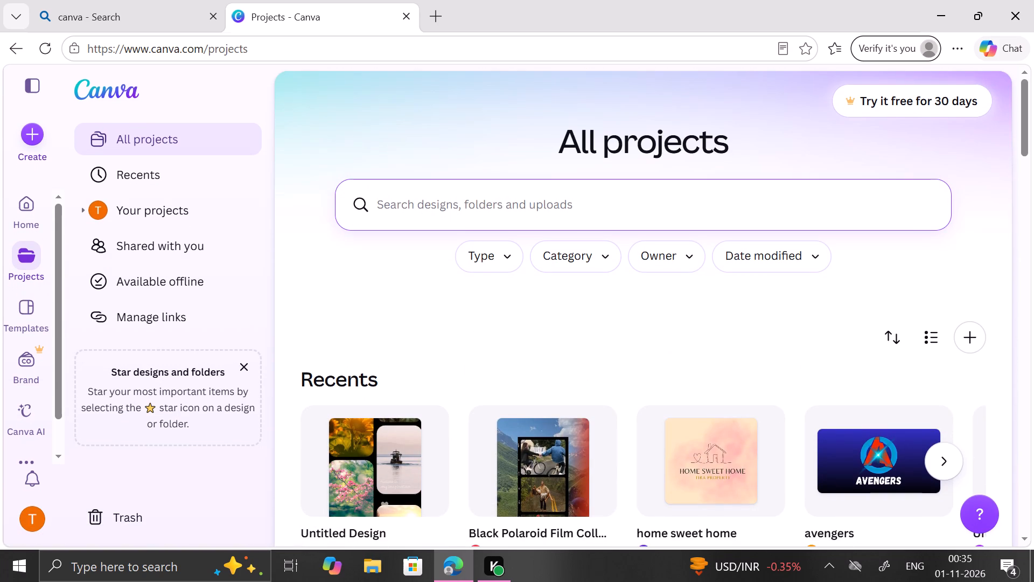
pyautogui.press('p')
pyautogui.press('BackSpace')
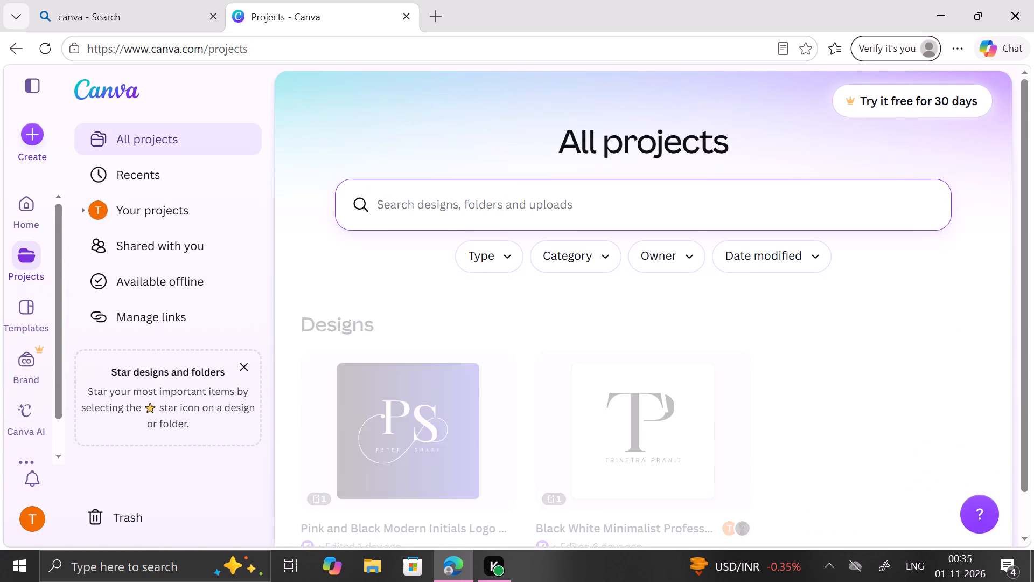
pyautogui.write('ad')
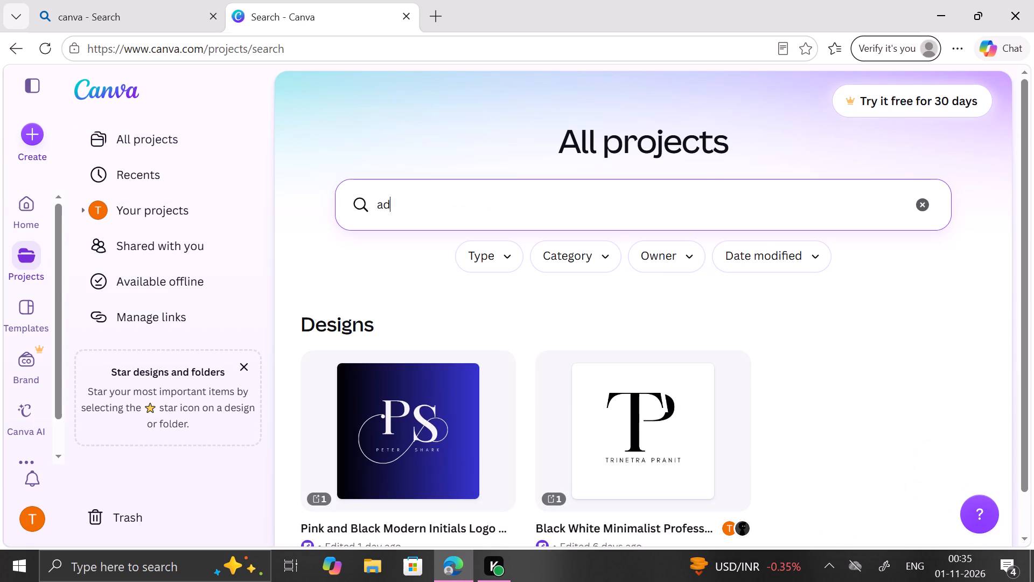
pyautogui.write('vertis')
pyautogui.press('e')
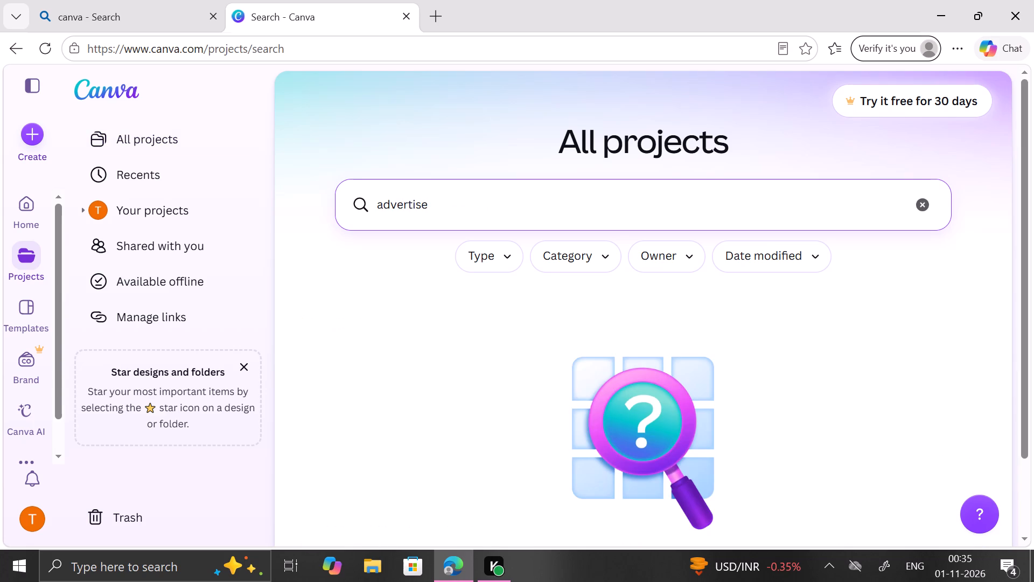
pyautogui.write('mentn')
pyautogui.press('BackSpace')
pyautogui.press('Return')
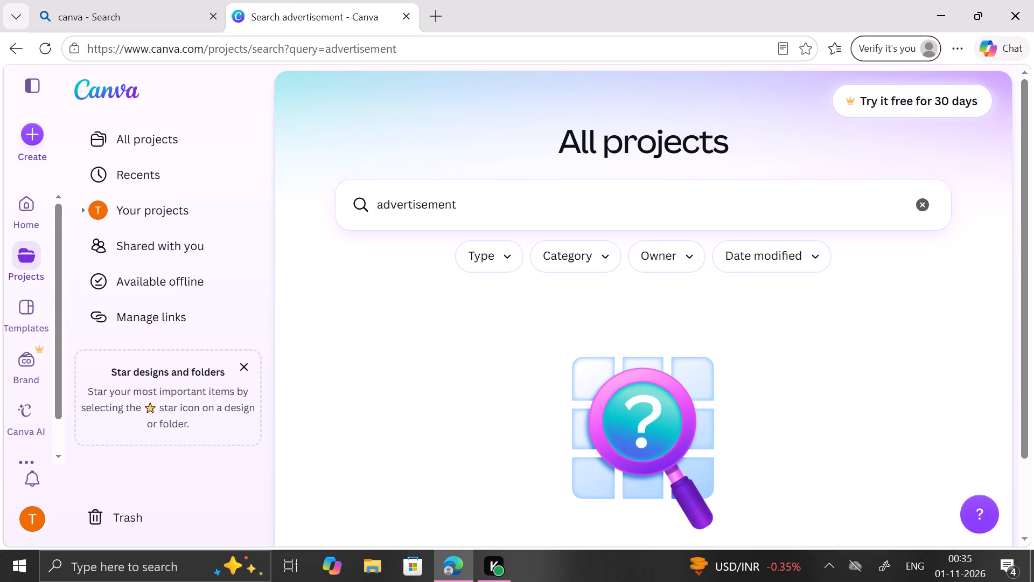
# Shorten the project search to "ad", run it, and clear the search.
pyautogui.click(791, 216)
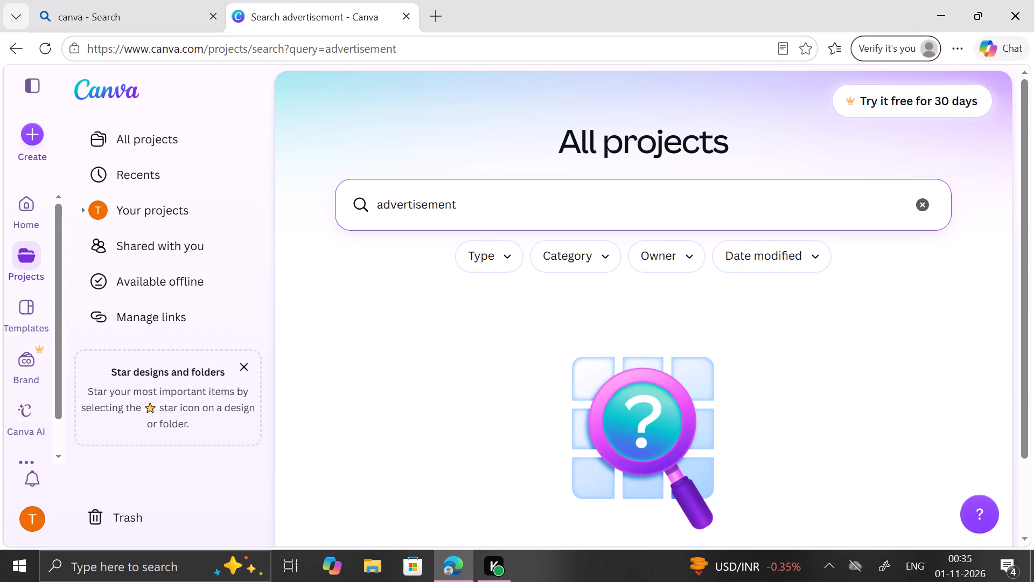
pyautogui.press('BackSpace')
pyautogui.press('BackSpace')
pyautogui.press('BackSpace')
pyautogui.press('BackSpace')
pyautogui.press('BackSpace')
pyautogui.press('BackSpace')
pyautogui.press('BackSpace')
pyautogui.press('BackSpace')
pyautogui.press('BackSpace')
pyautogui.press('BackSpace')
pyautogui.press('BackSpace')
pyautogui.press('Return')
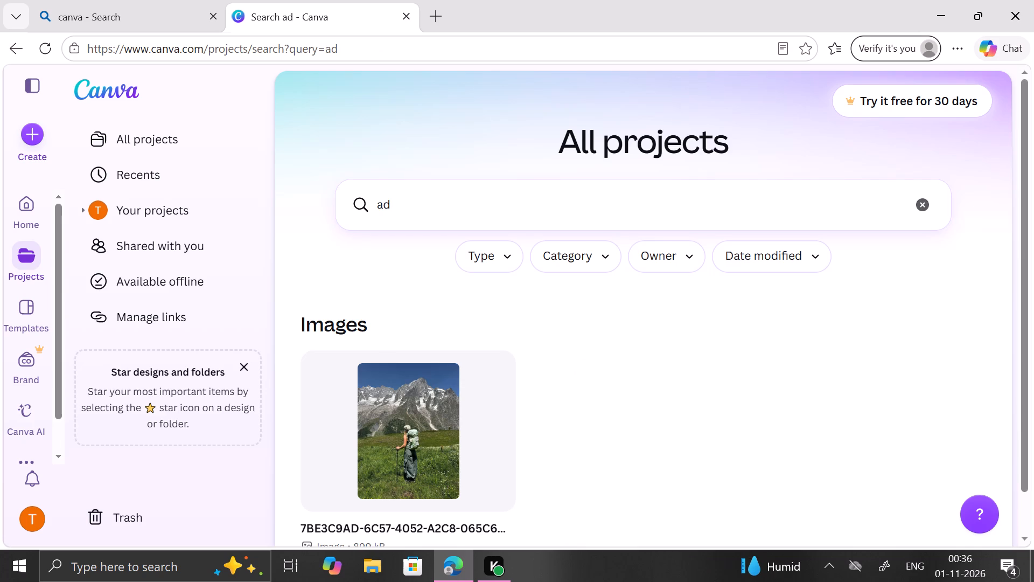
pyautogui.click(926, 206)
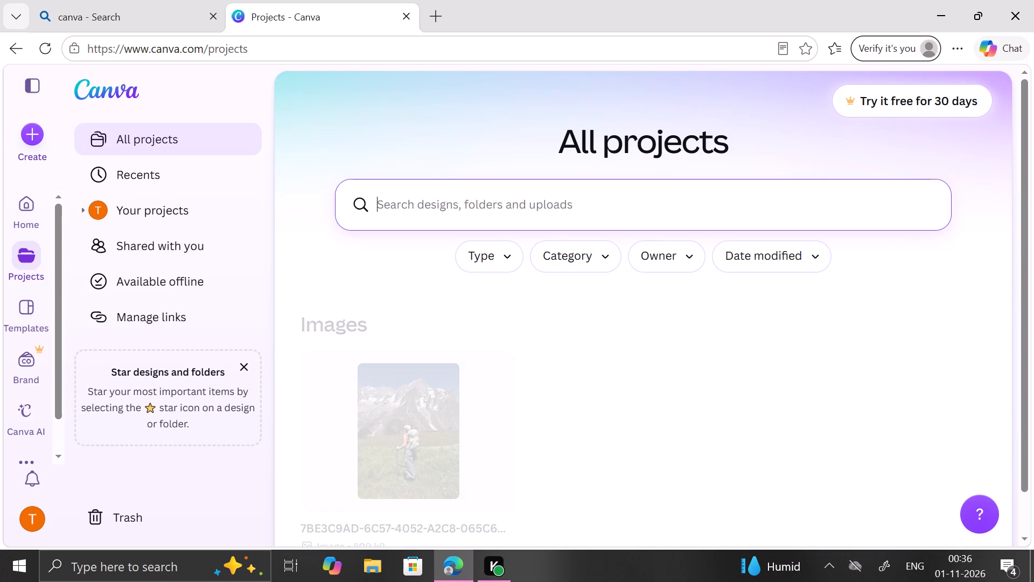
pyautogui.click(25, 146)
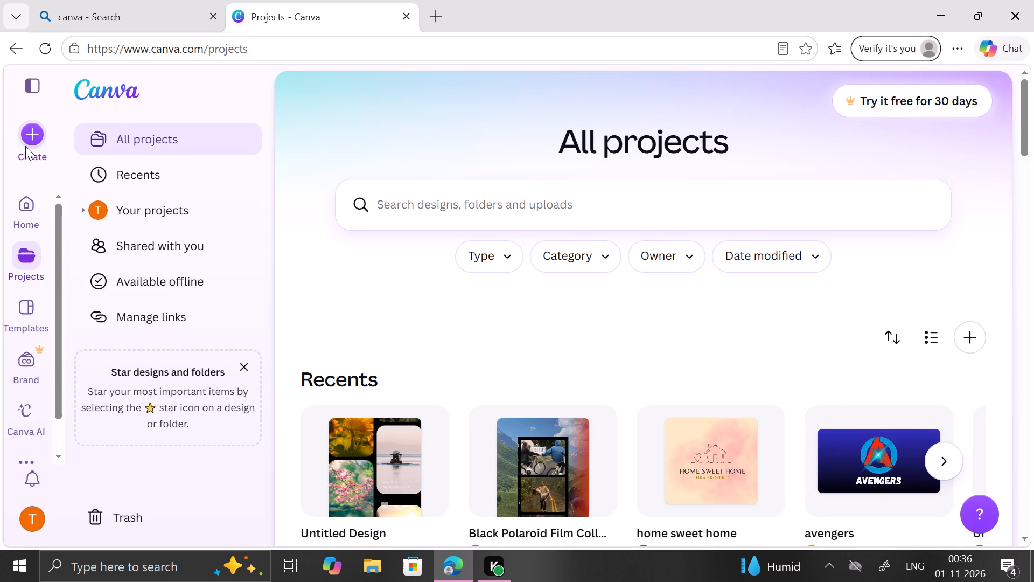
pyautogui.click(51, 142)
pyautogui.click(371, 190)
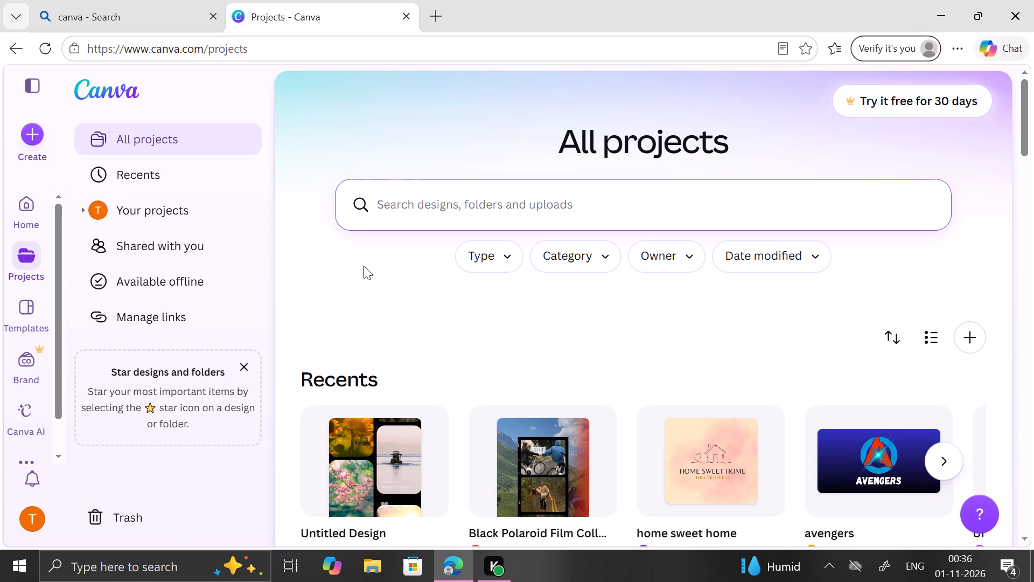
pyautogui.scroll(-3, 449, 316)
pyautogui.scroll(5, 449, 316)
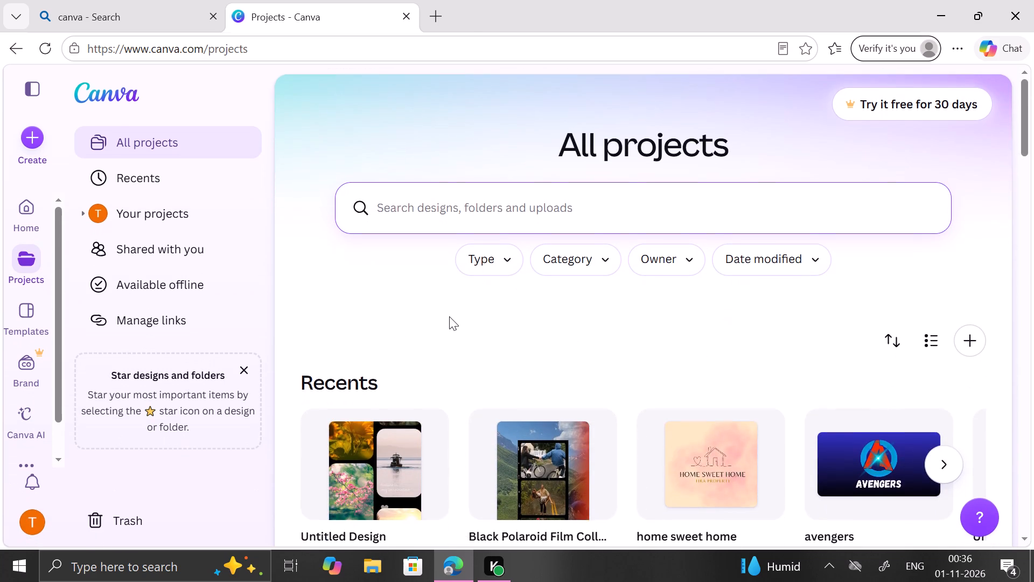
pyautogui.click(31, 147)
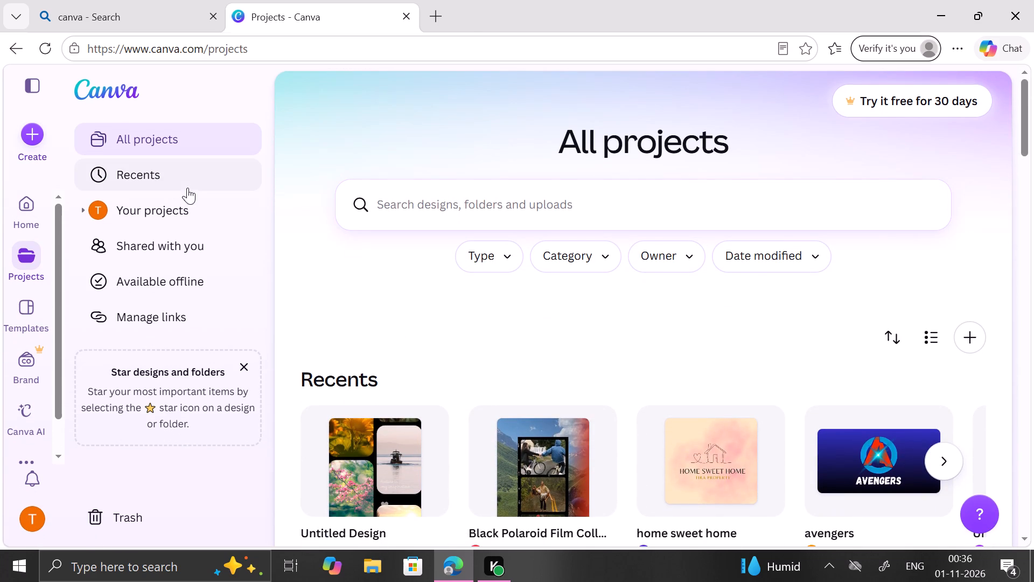
# Go to the home page and search for "advertisement" designs.
pyautogui.click(21, 211)
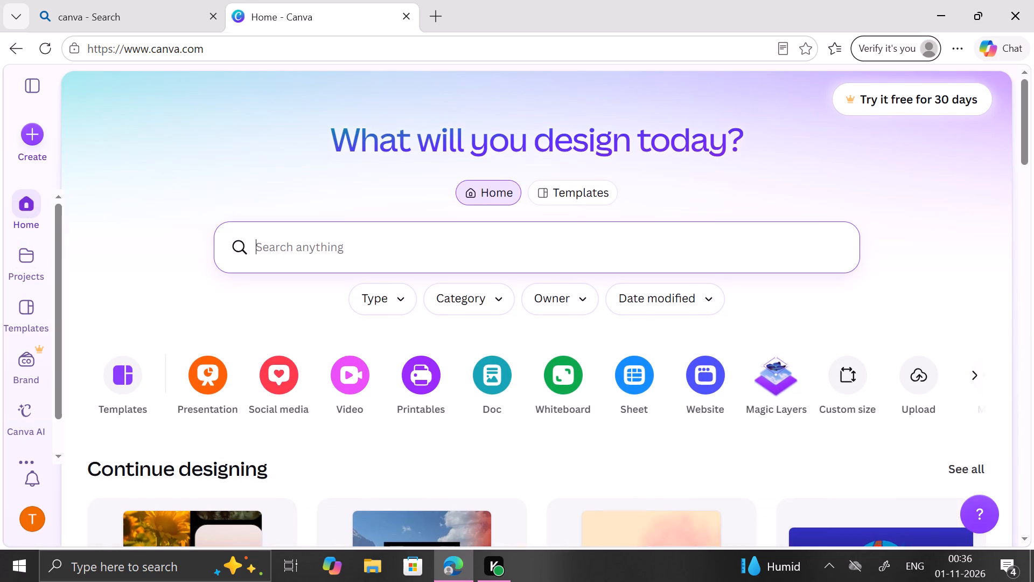
pyautogui.write('advert')
pyautogui.write('iseme')
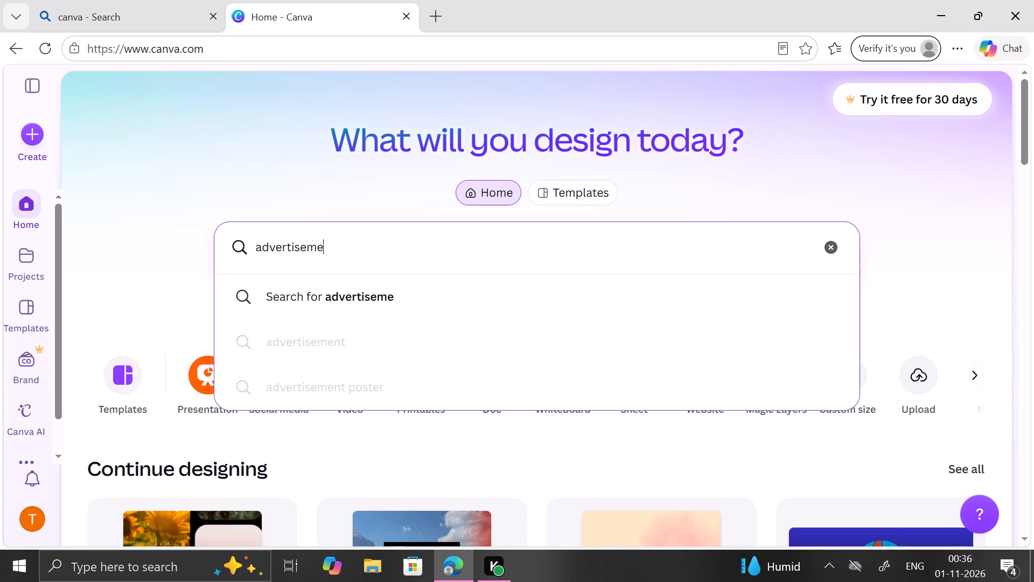
pyautogui.write('nt')
pyautogui.press('Return')
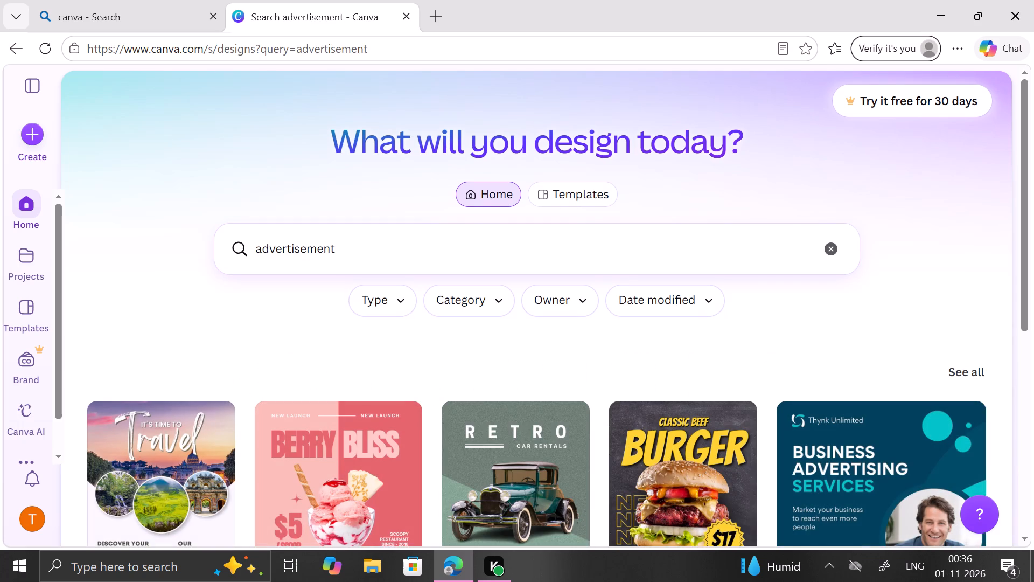
# Browse the advertisement template results, loading a further batch of designs.
pyautogui.scroll(-4, 319, 244)
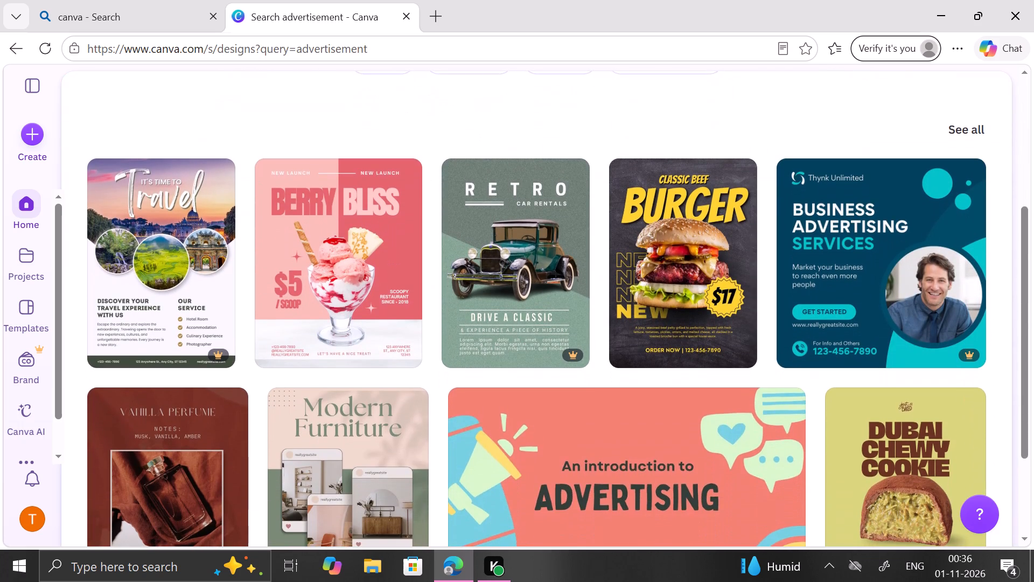
pyautogui.scroll(-5, 319, 244)
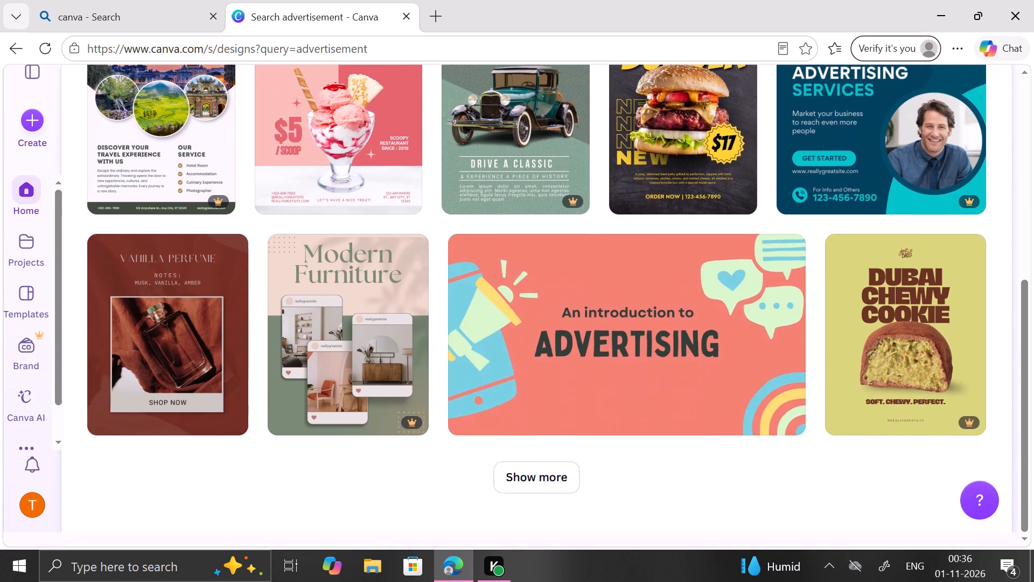
pyautogui.scroll(-2, 319, 244)
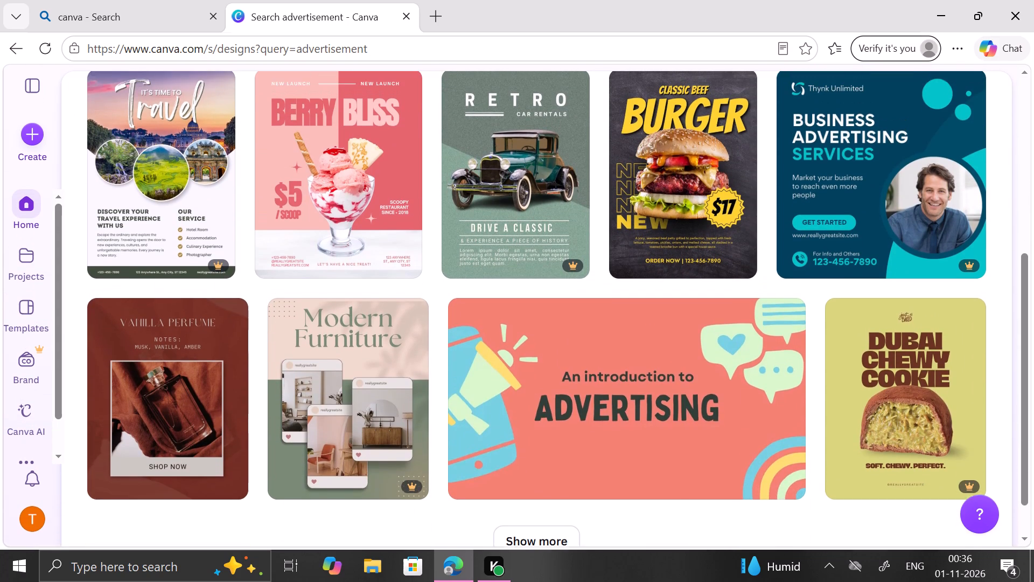
pyautogui.scroll(-3, 319, 244)
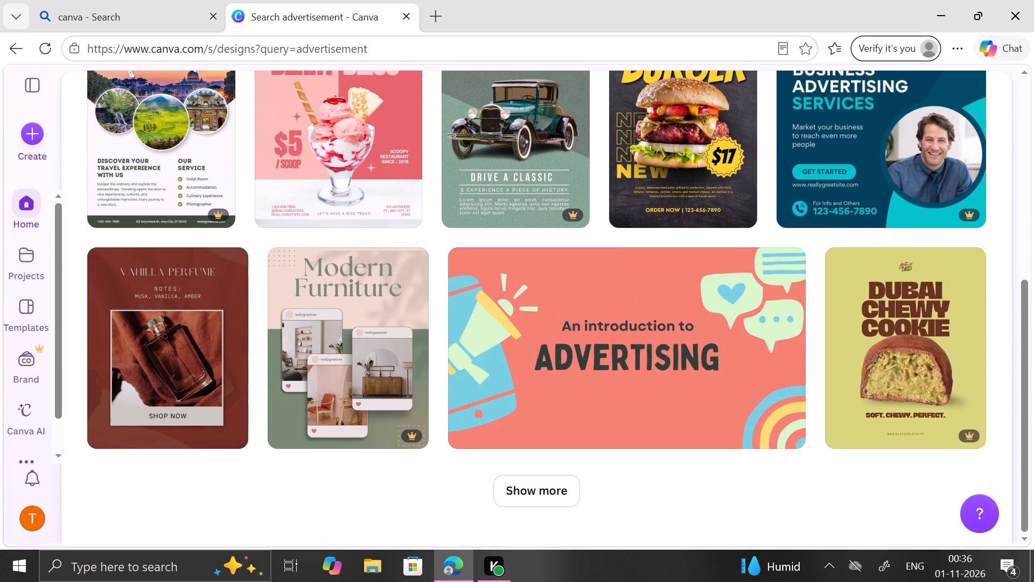
pyautogui.click(507, 498)
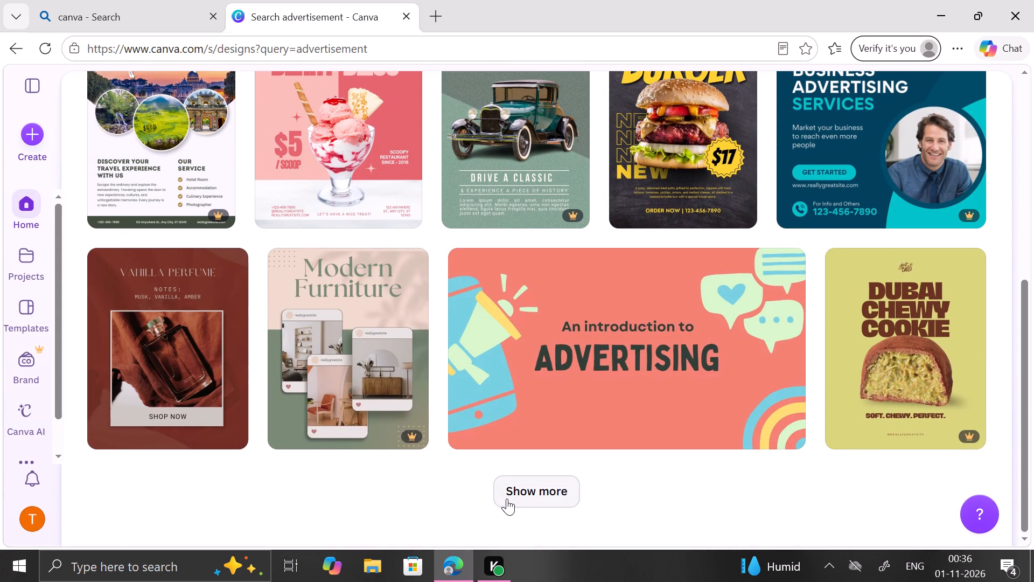
pyautogui.scroll(-3, 507, 498)
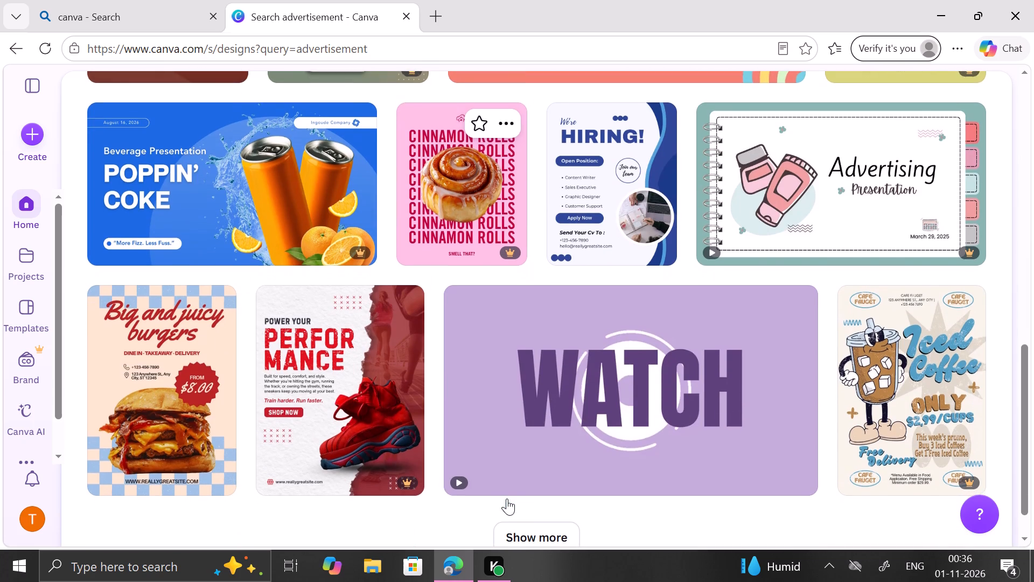
pyautogui.scroll(-2, 507, 498)
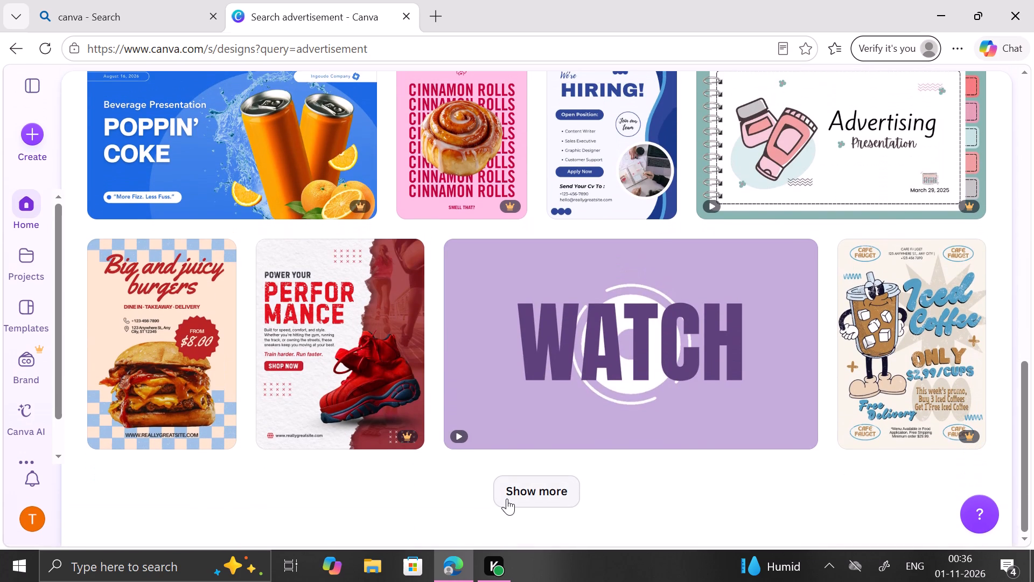
pyautogui.scroll(-3, 507, 498)
pyautogui.scroll(5, 507, 498)
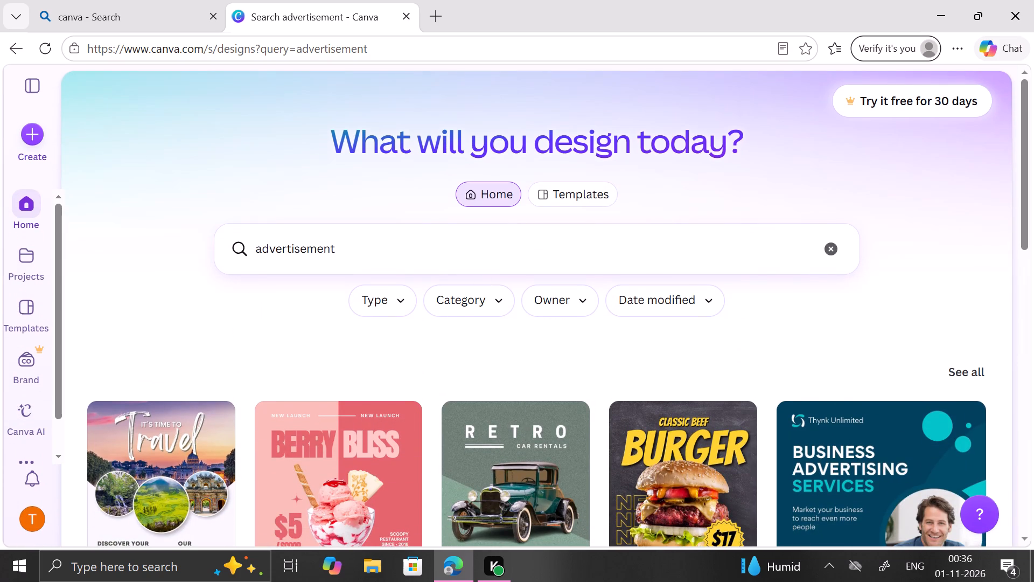
# Replace the search with "poster" and start a blank portrait poster design.
pyautogui.click(829, 261)
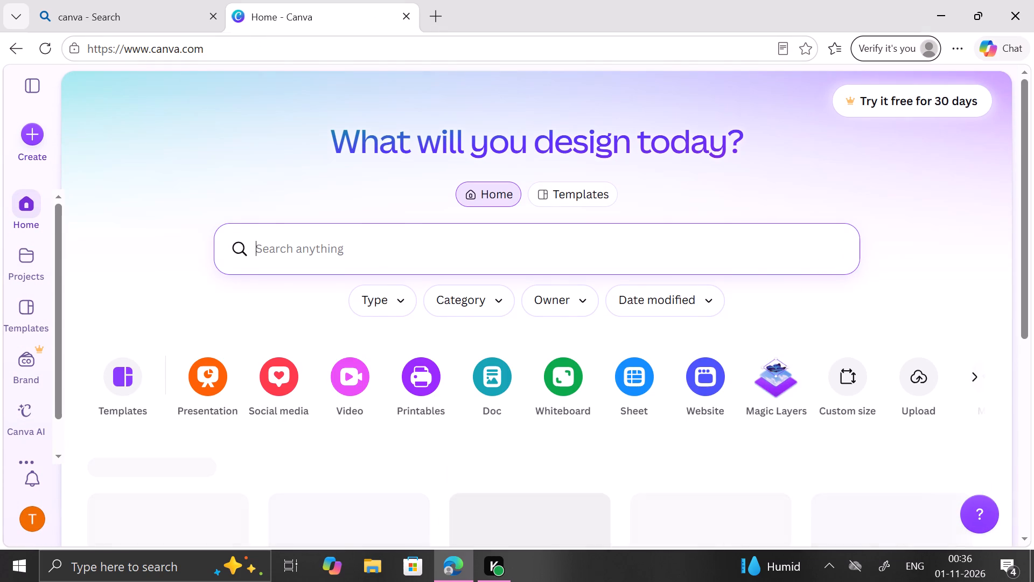
pyautogui.write('po')
pyautogui.write('ster')
pyautogui.press('Return')
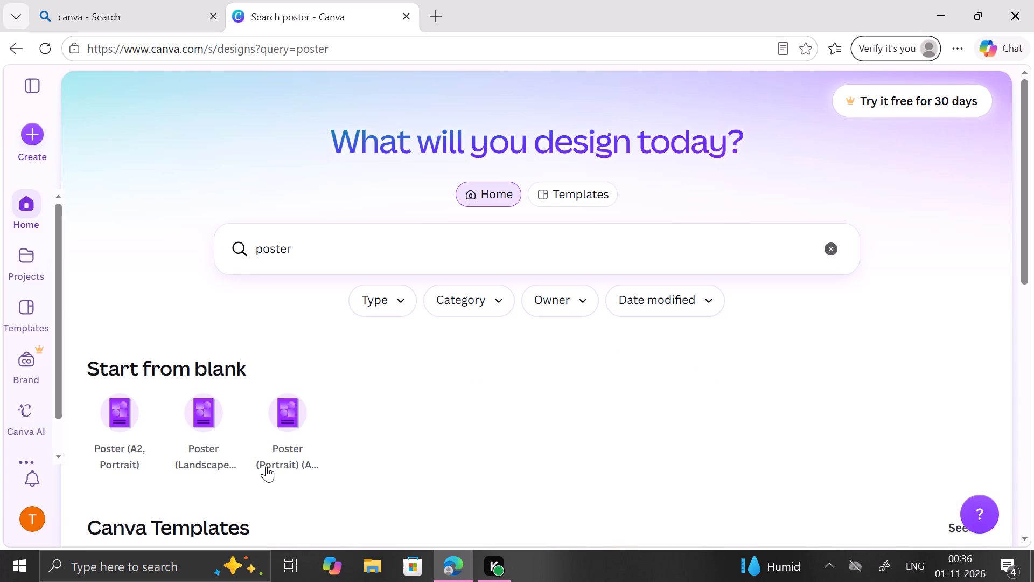
pyautogui.click(281, 455)
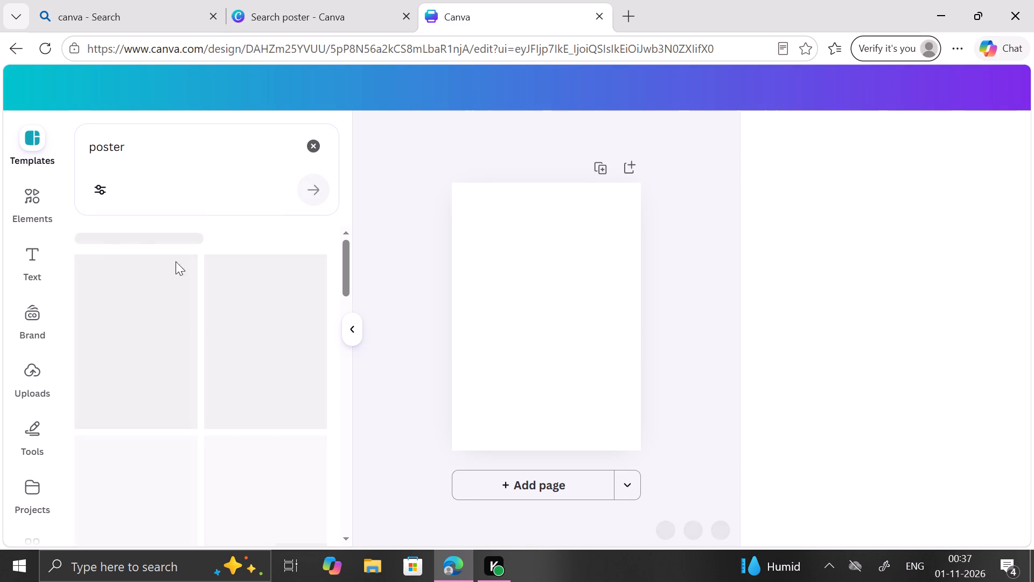
# Fill the blank poster's background with the default pale yellow-to-pink gradient.
pyautogui.click(30, 210)
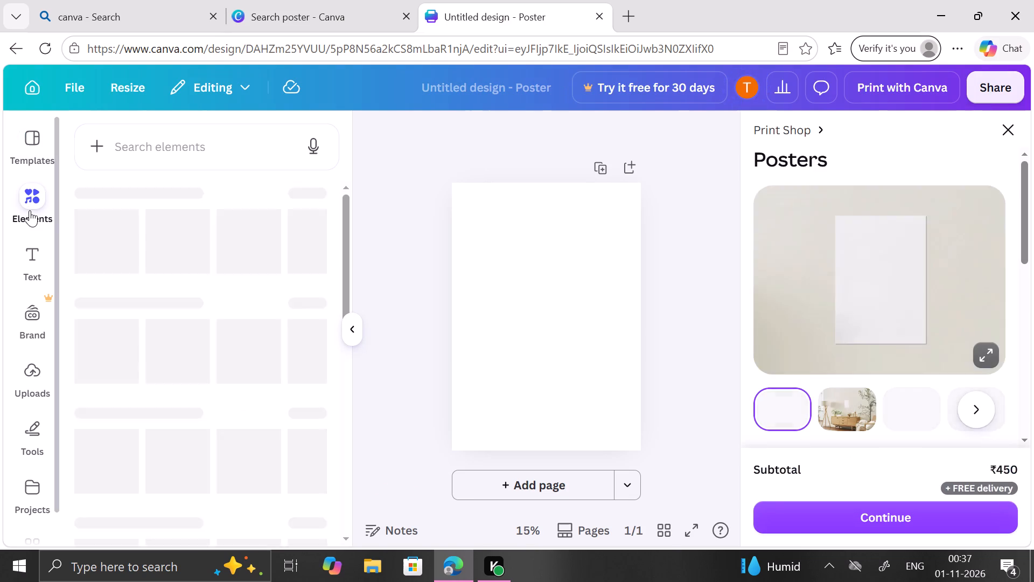
pyautogui.click(550, 243)
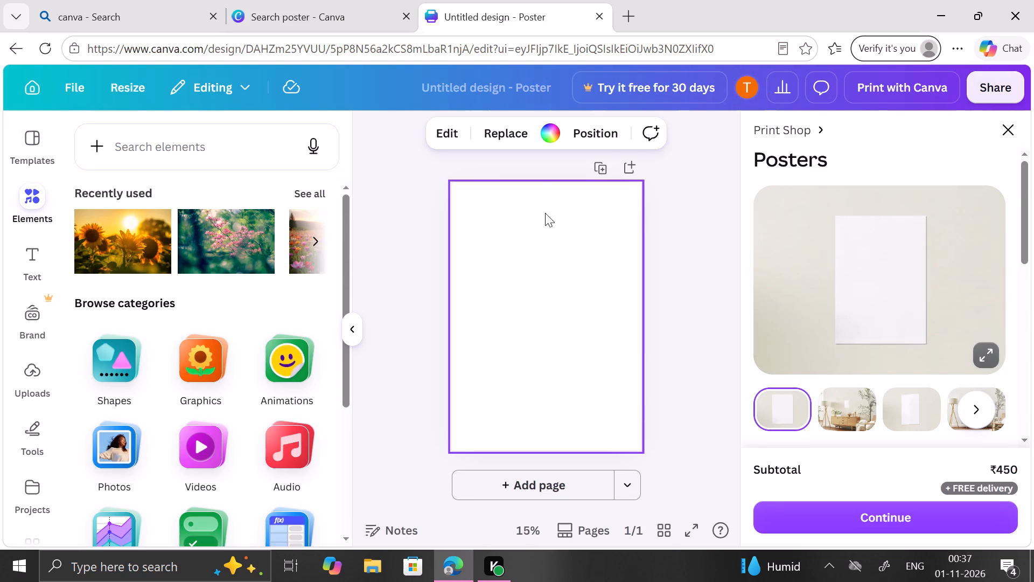
pyautogui.click(547, 138)
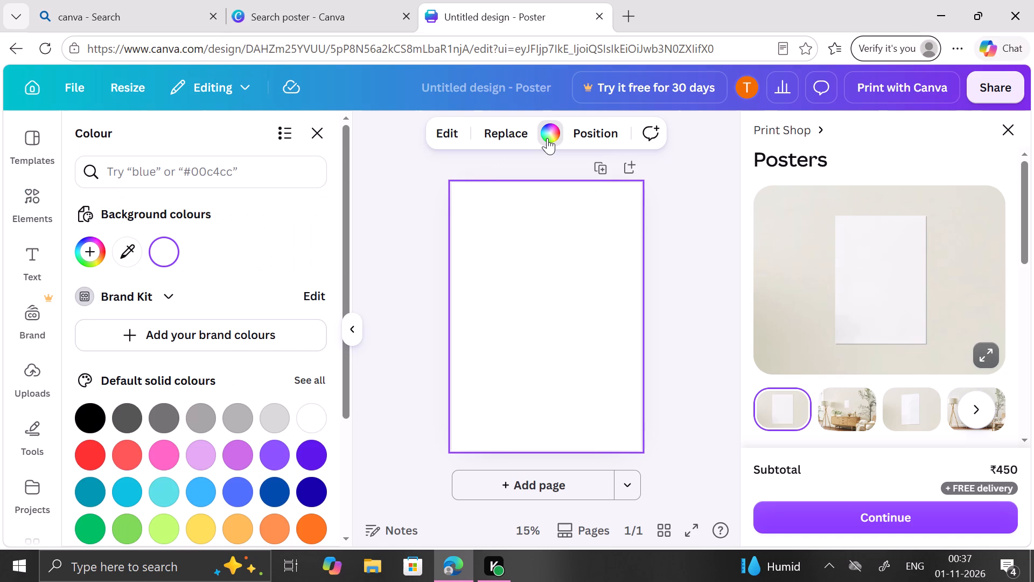
pyautogui.click(541, 137)
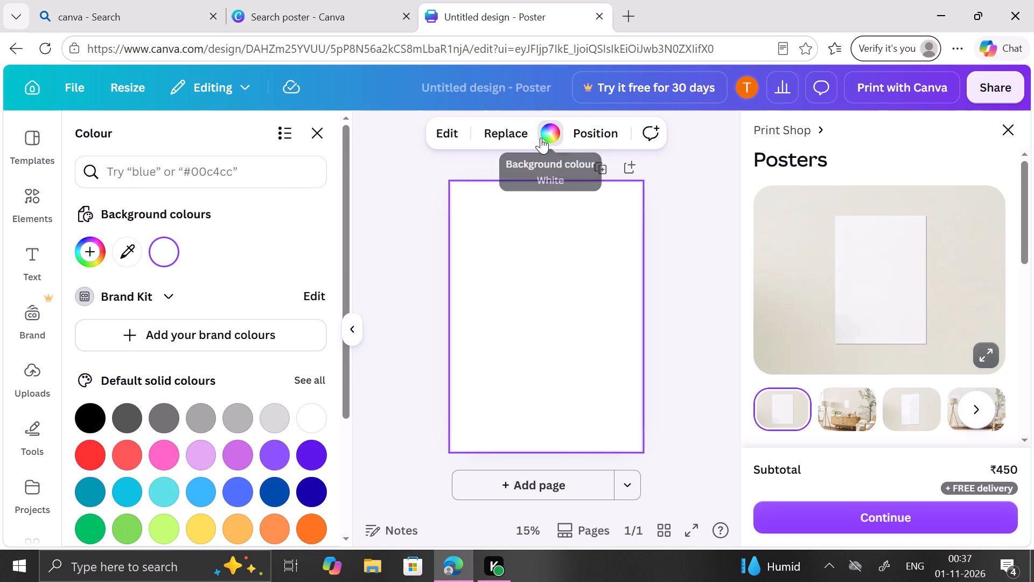
pyautogui.click(549, 130)
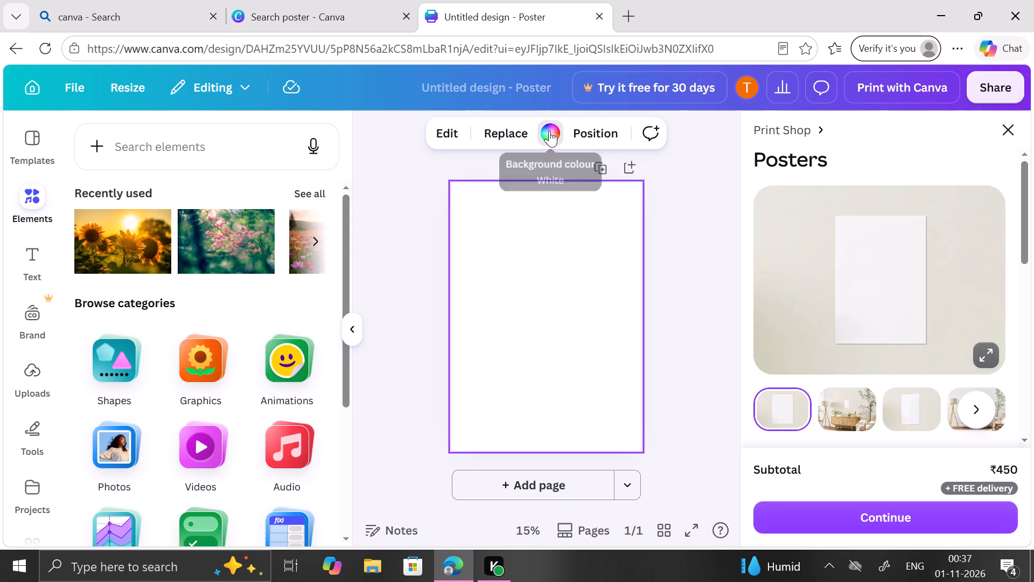
pyautogui.scroll(-2, 269, 375)
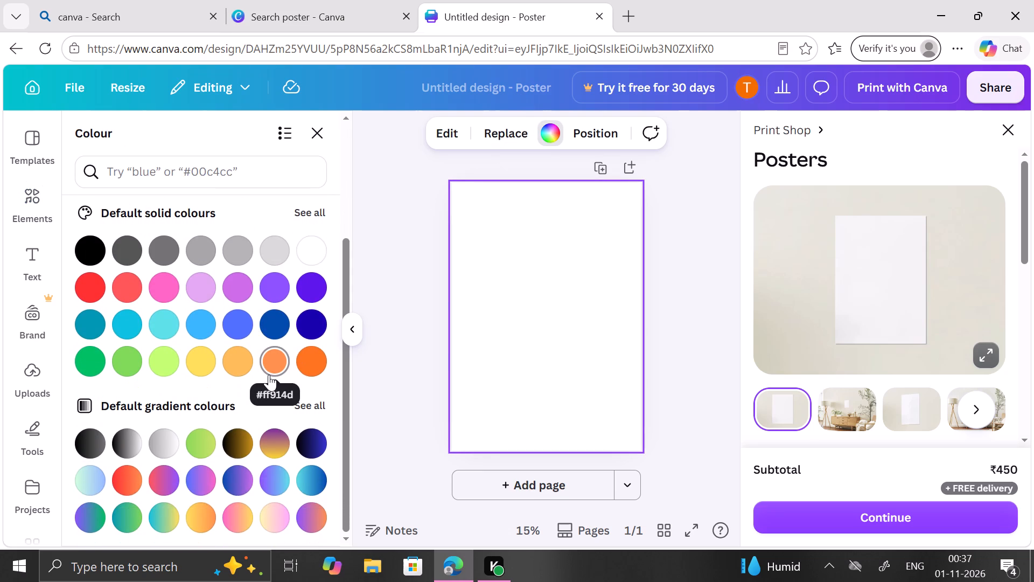
pyautogui.scroll(-2, 269, 375)
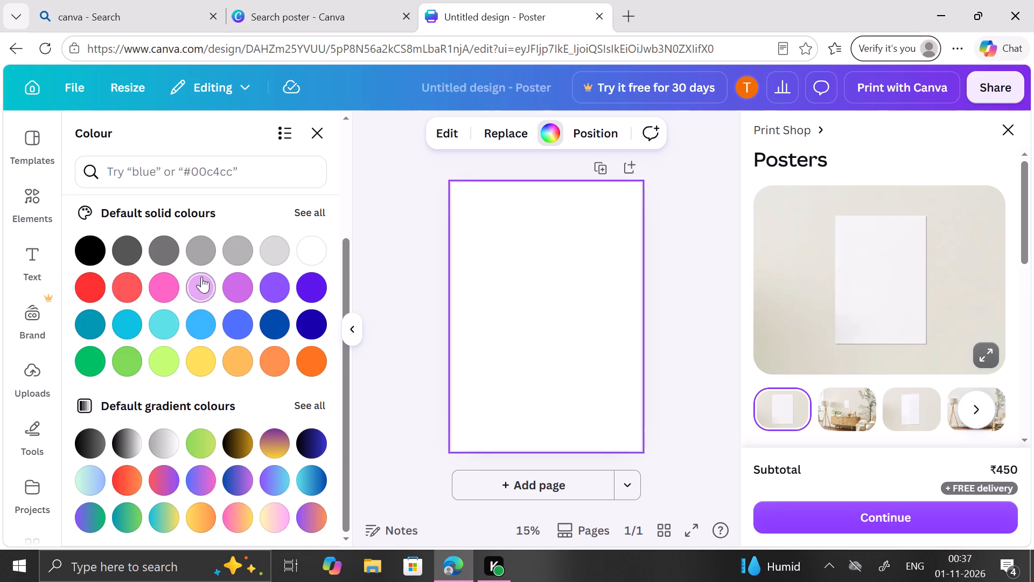
pyautogui.click(268, 508)
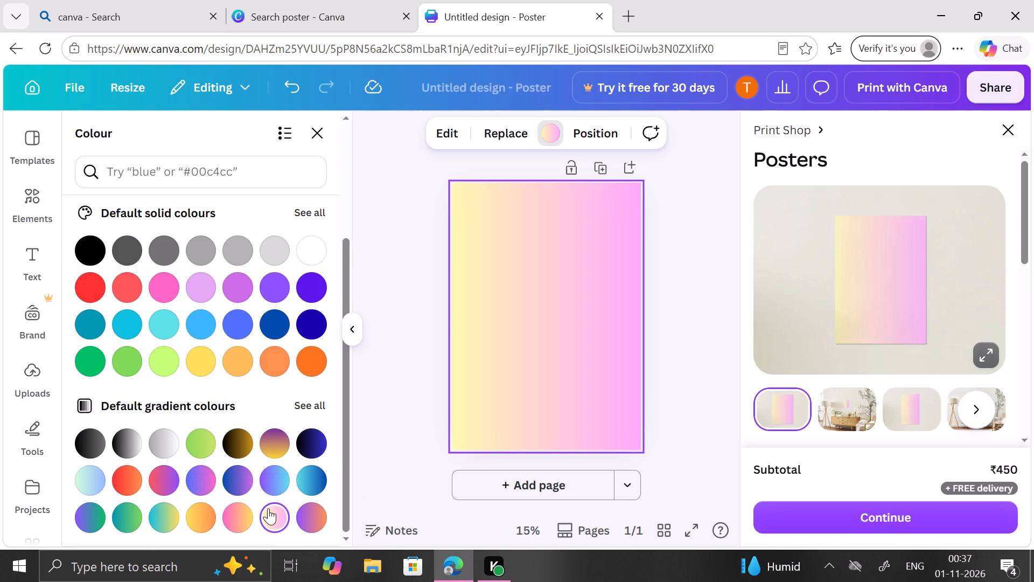
# Look through the full set of default gradient colours, including cool, warm and monochromatic tones, and return to the main colour choices.
pyautogui.scroll(-3, 313, 410)
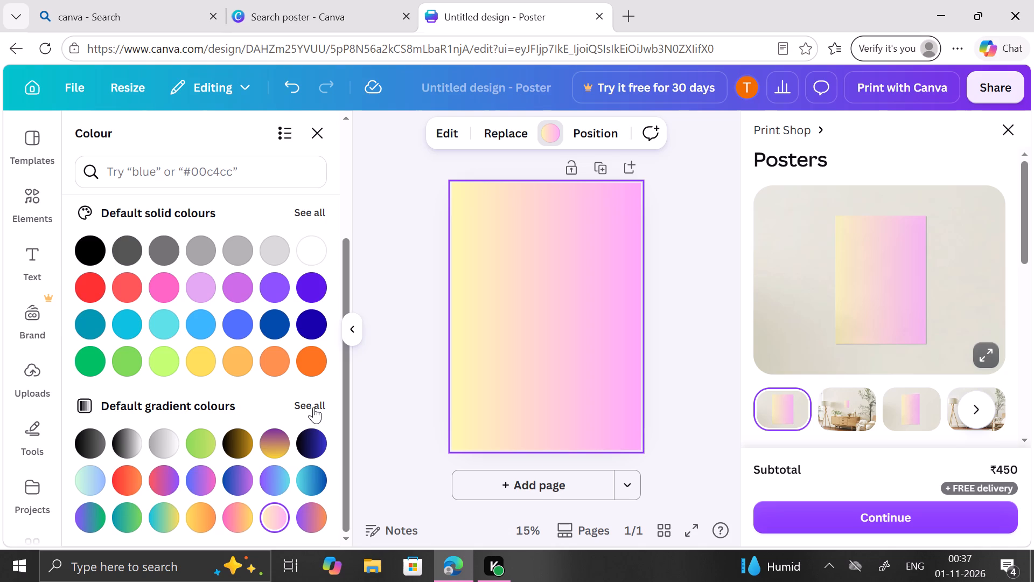
pyautogui.click(313, 407)
pyautogui.scroll(-3, 313, 407)
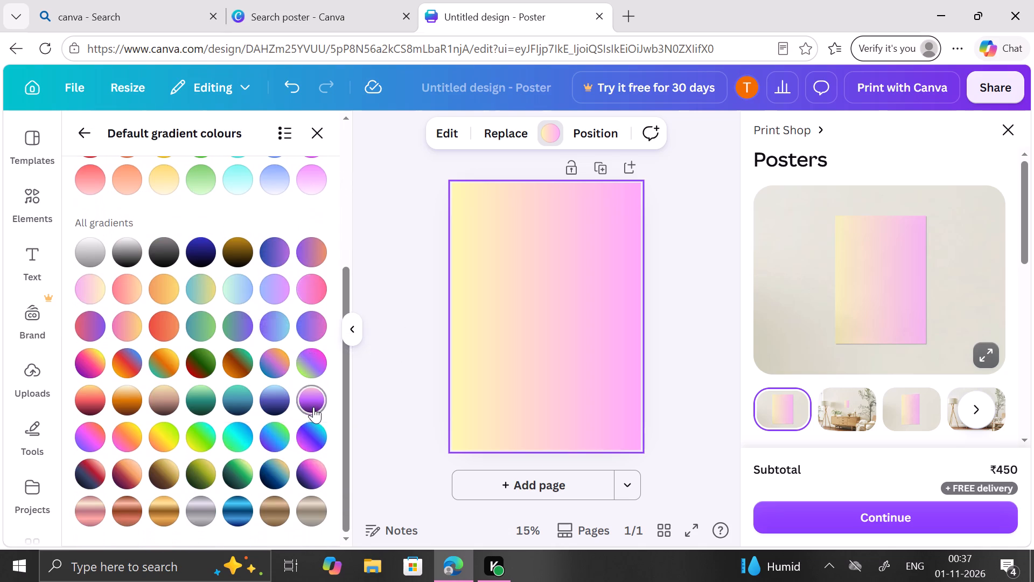
pyautogui.scroll(2, 313, 407)
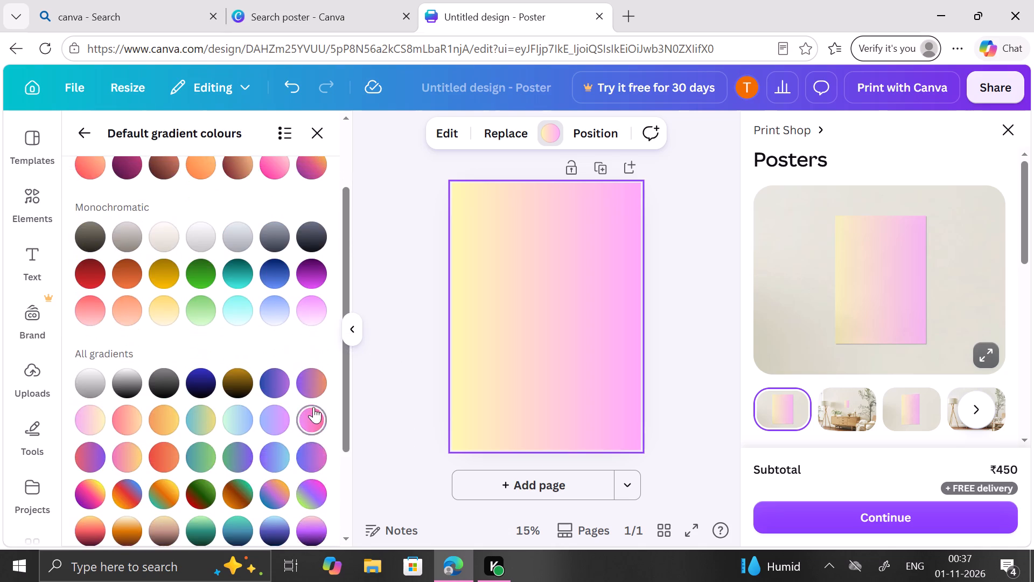
pyautogui.scroll(2, 313, 407)
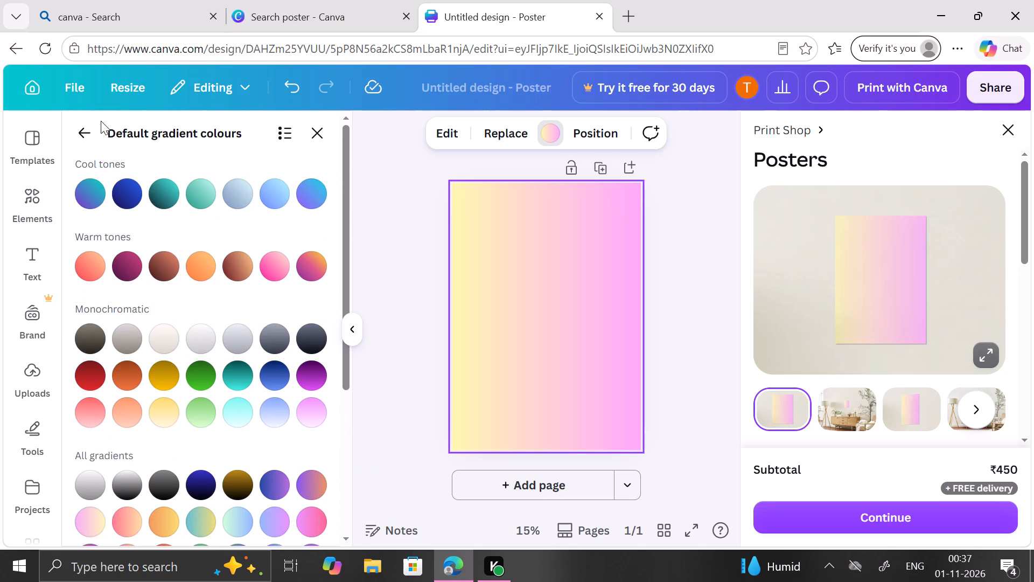
pyautogui.click(93, 123)
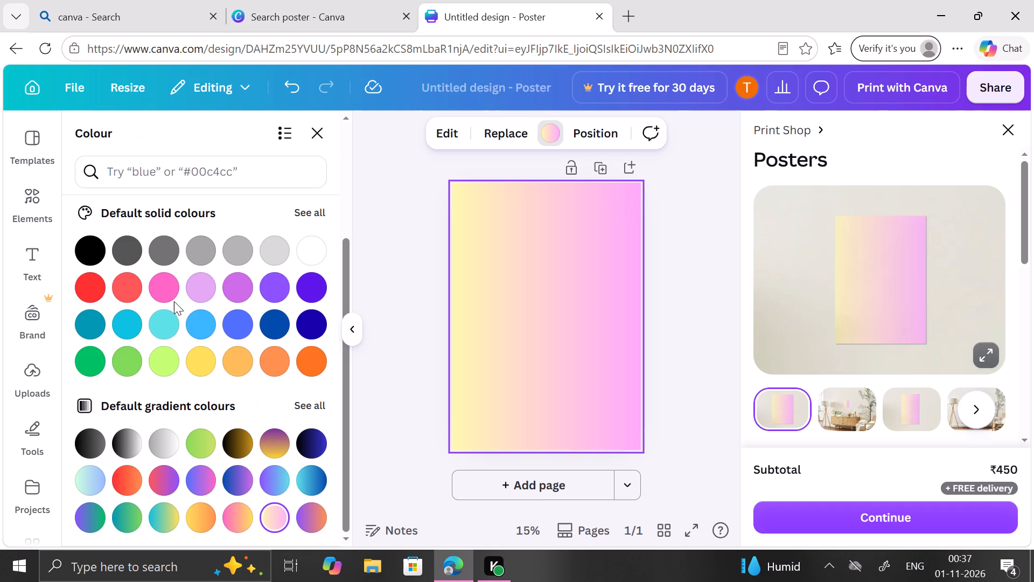
pyautogui.scroll(-1, 174, 301)
pyautogui.scroll(3, 174, 301)
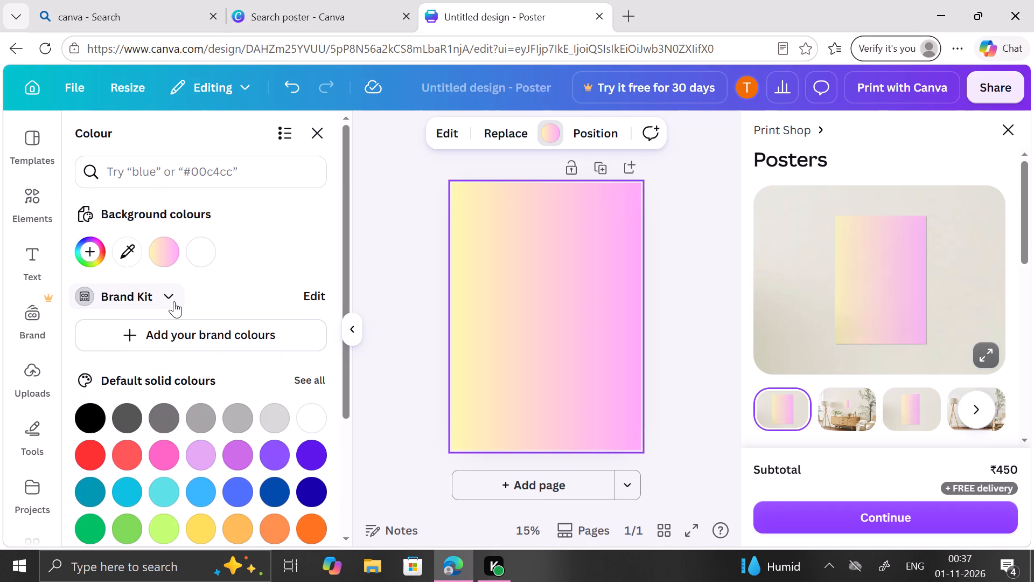
# Change the pink colour of the background gradient to dark purple #6F0567.
pyautogui.click(101, 255)
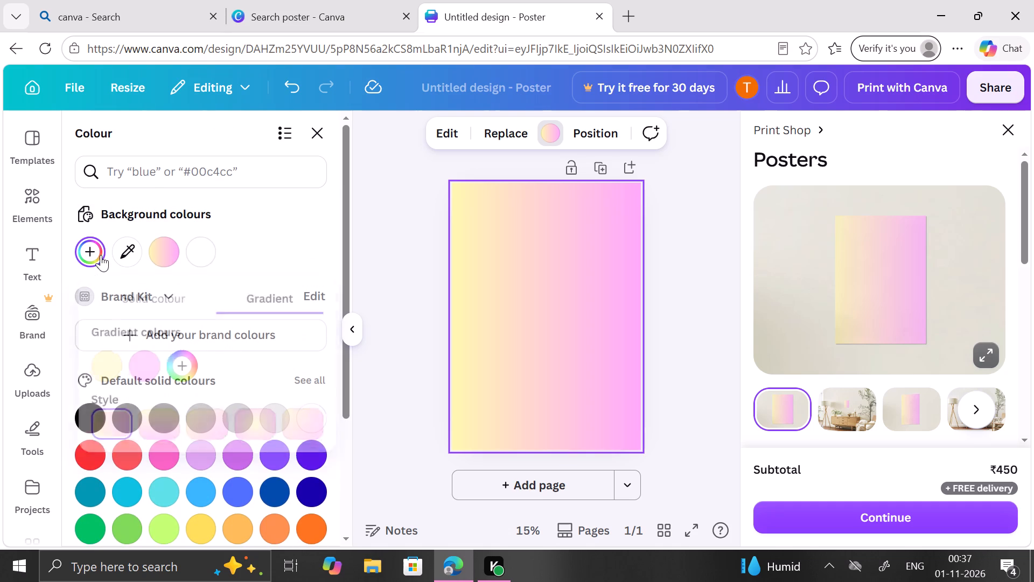
pyautogui.click(142, 364)
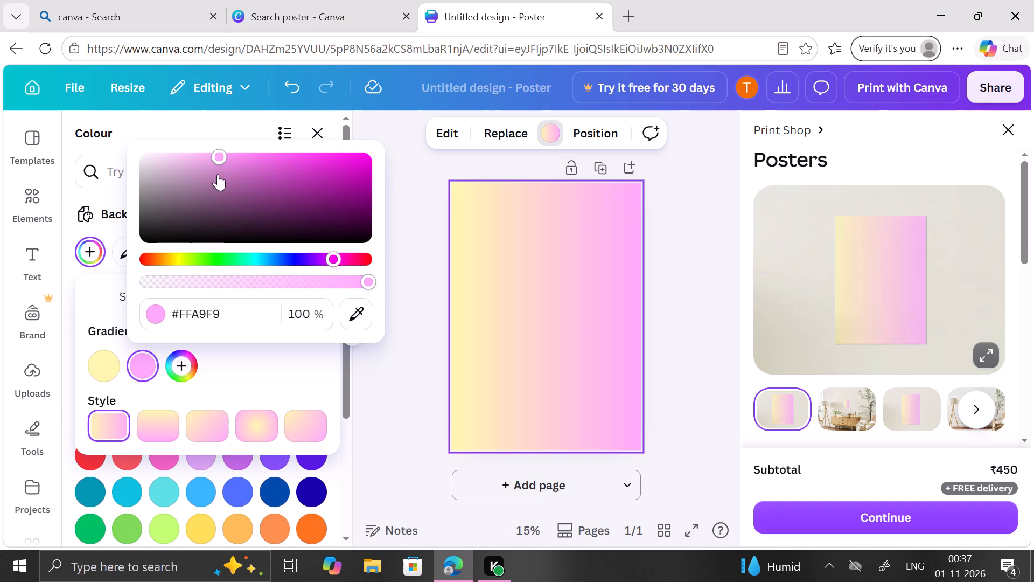
pyautogui.moveTo(221, 156); pyautogui.dragTo(179, 161)
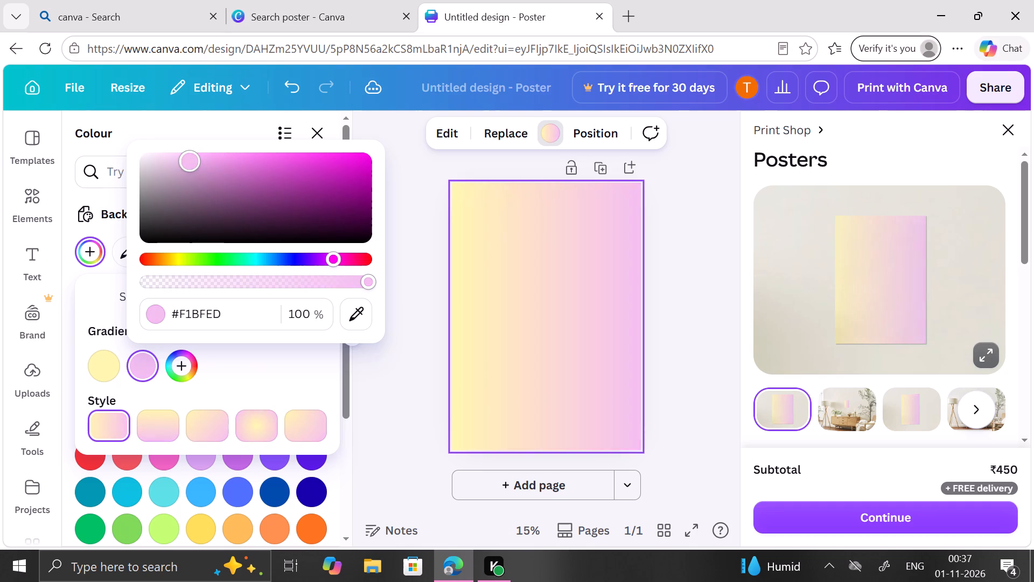
pyautogui.moveTo(179, 161); pyautogui.dragTo(280, 182)
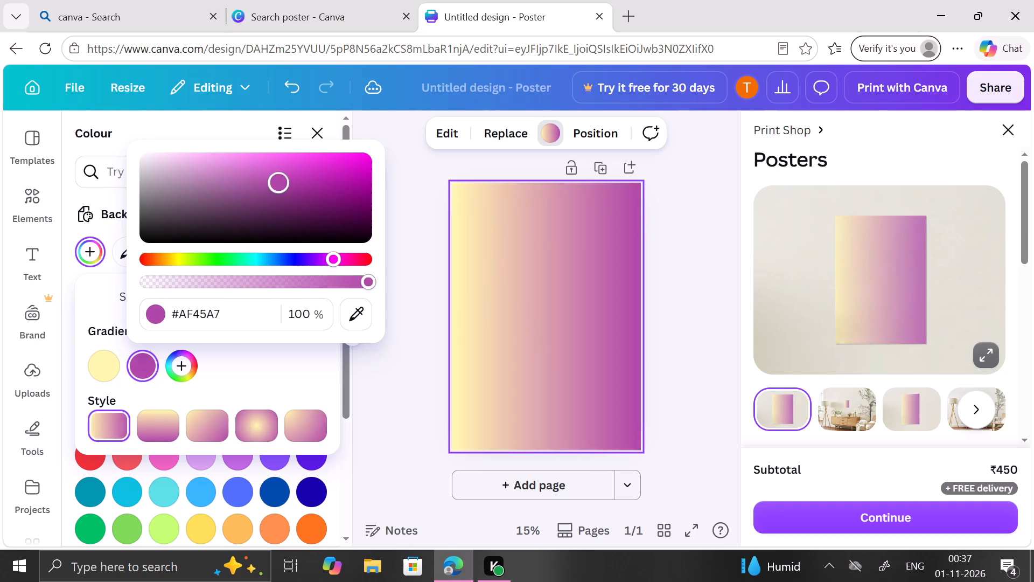
pyautogui.moveTo(280, 182); pyautogui.dragTo(329, 184)
pyautogui.moveTo(329, 184); pyautogui.dragTo(384, 230)
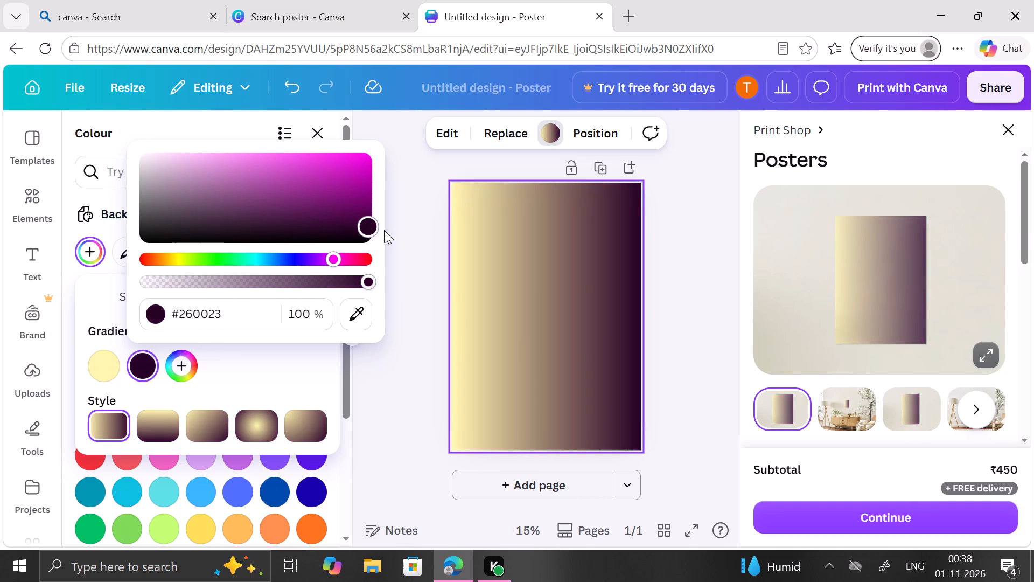
pyautogui.moveTo(384, 230); pyautogui.dragTo(353, 184)
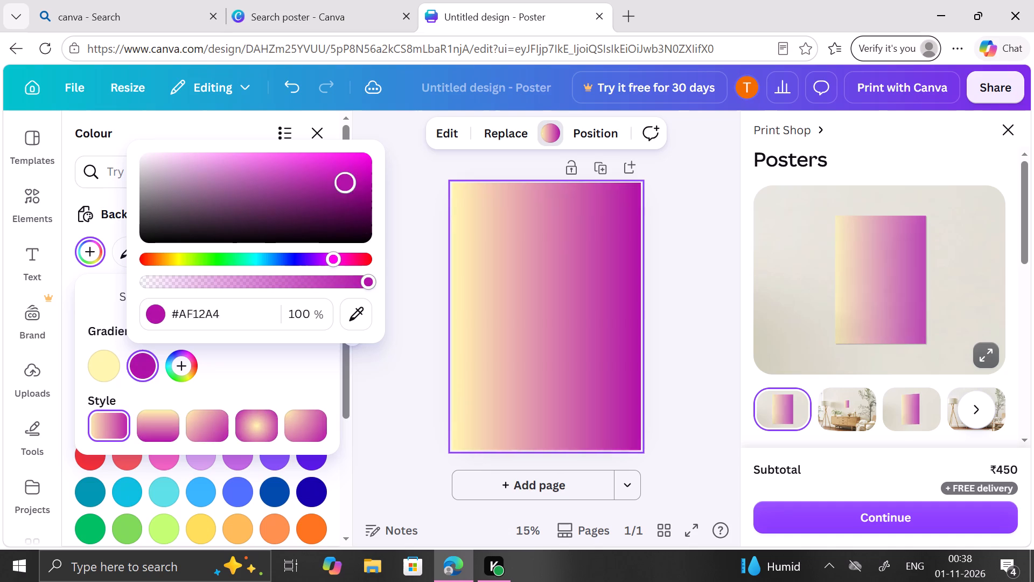
pyautogui.moveTo(353, 184); pyautogui.dragTo(364, 187)
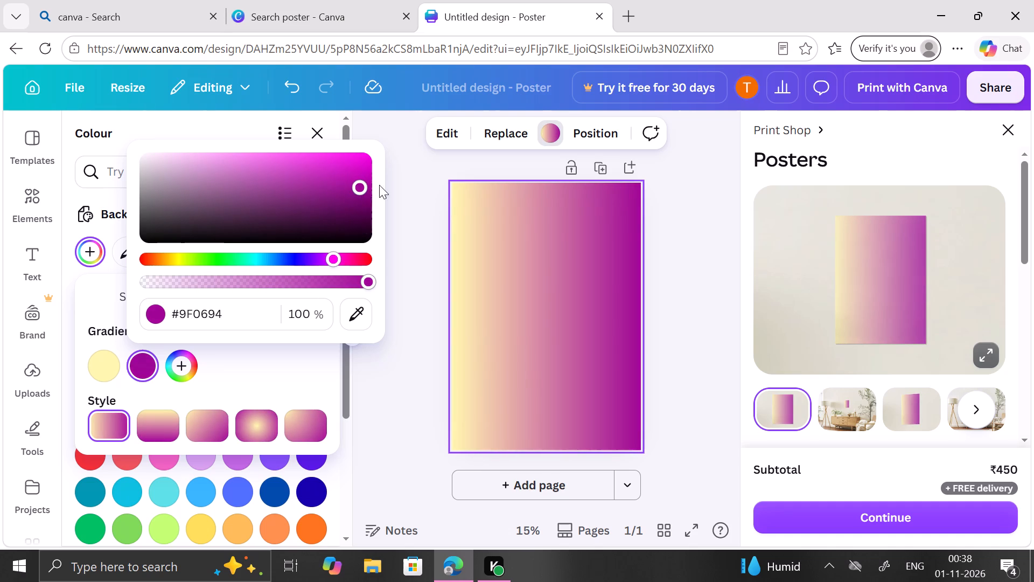
pyautogui.moveTo(351, 200); pyautogui.dragTo(361, 204)
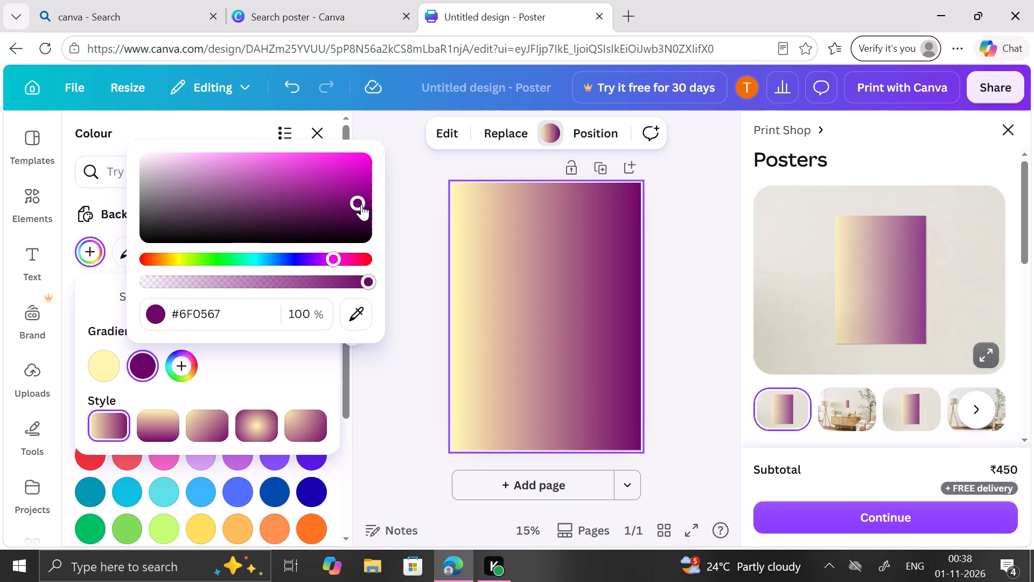
pyautogui.click(401, 324)
# Search the elements for "ice cream" and show all matching graphics.
pyautogui.click(196, 144)
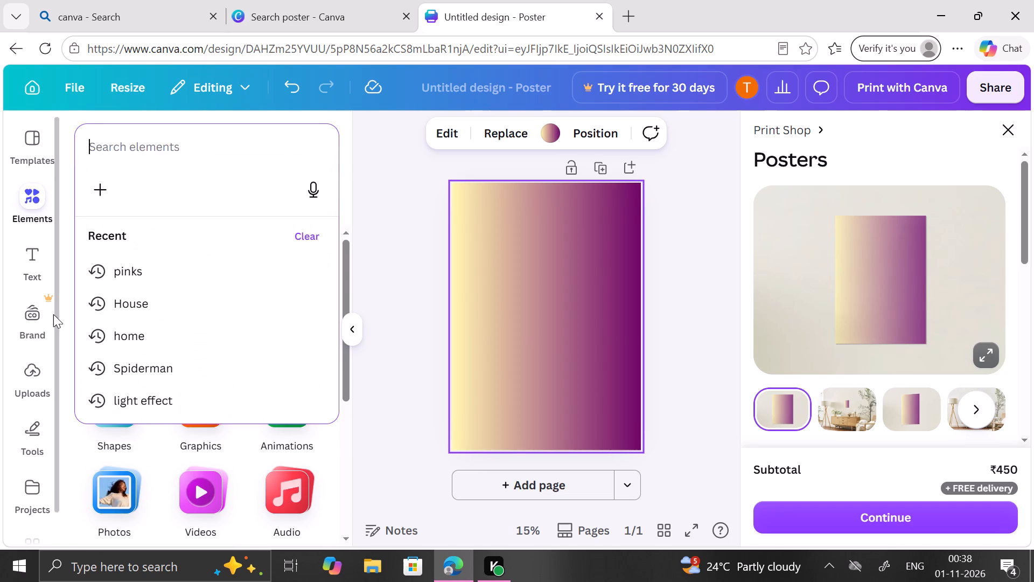
pyautogui.write('icer')
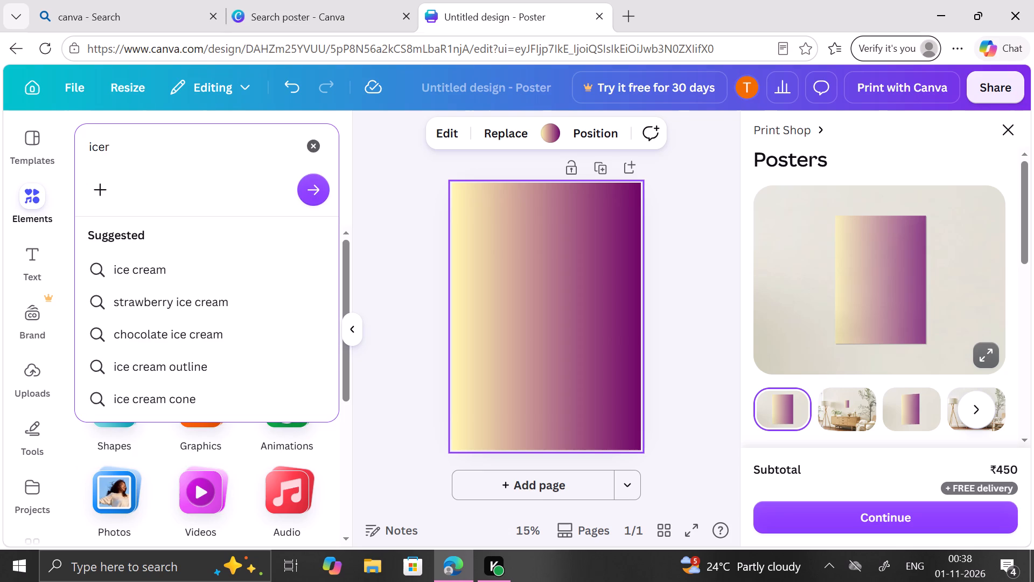
pyautogui.click(159, 283)
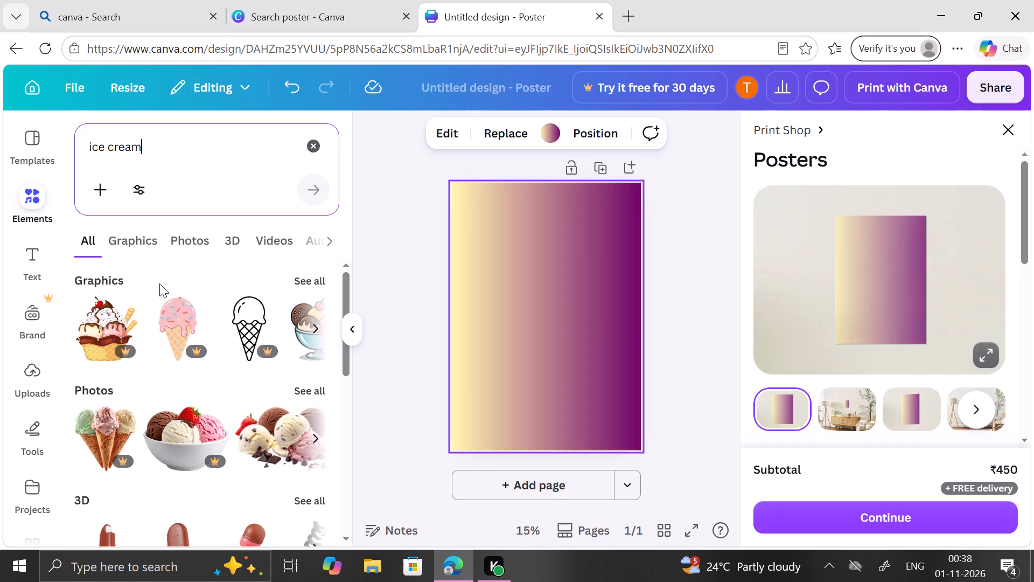
pyautogui.scroll(-1, 159, 283)
pyautogui.scroll(1, 159, 283)
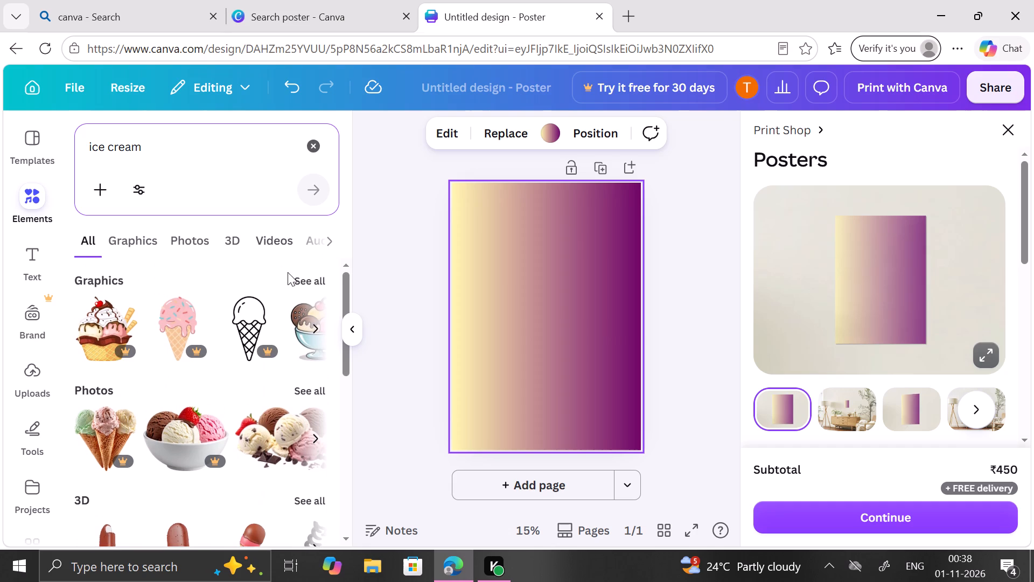
pyautogui.click(297, 280)
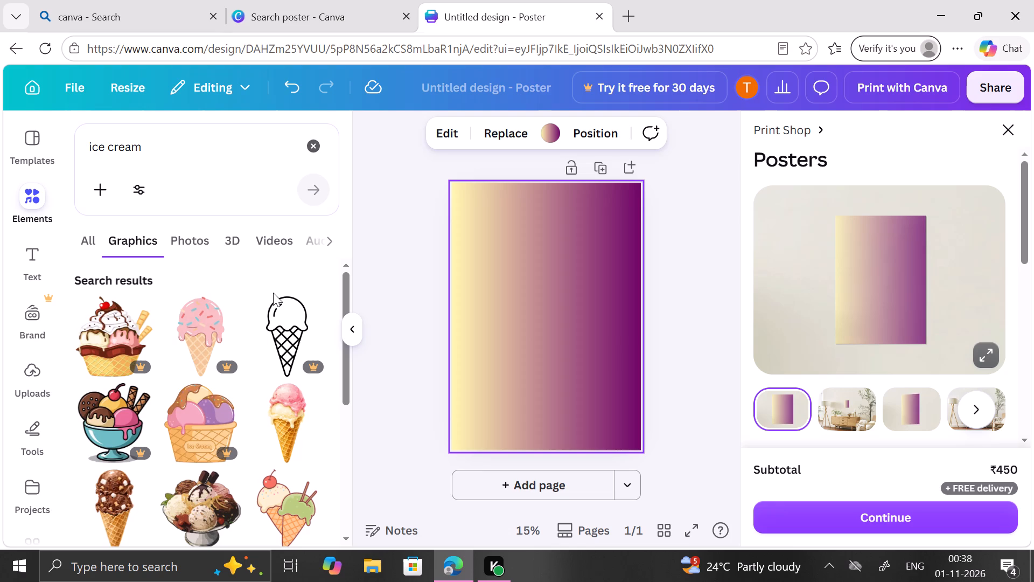
# Add the purple-and-cream ice cream tub graphic with a cherry on top and a wooden spoon to the poster.
pyautogui.scroll(-3, 273, 293)
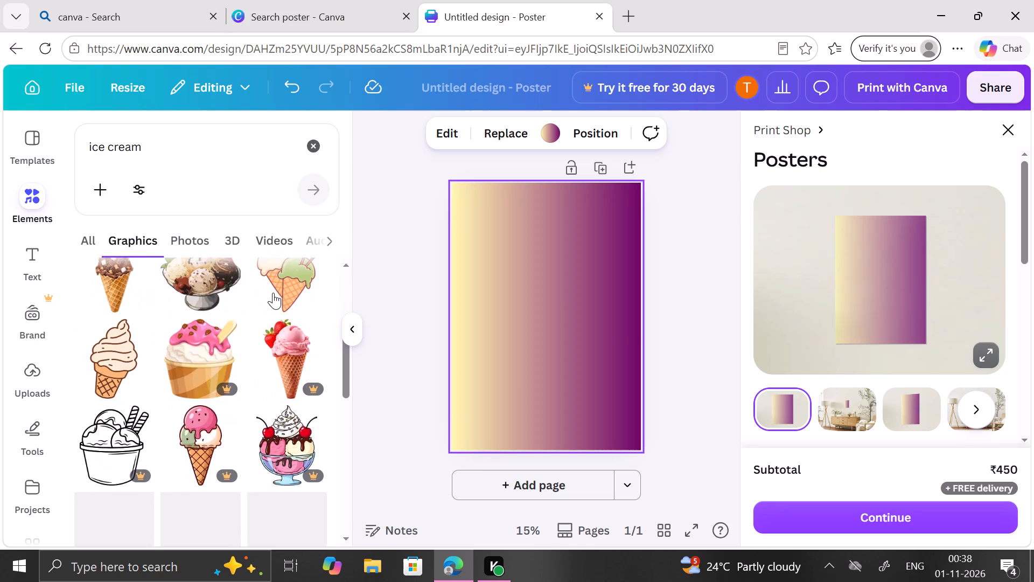
pyautogui.scroll(-3, 273, 293)
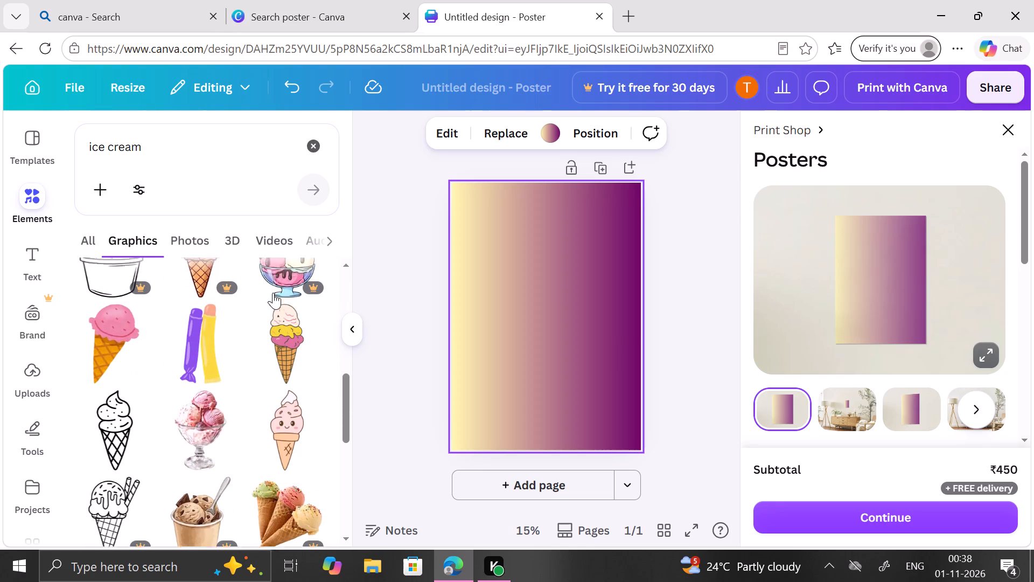
pyautogui.scroll(-2, 273, 293)
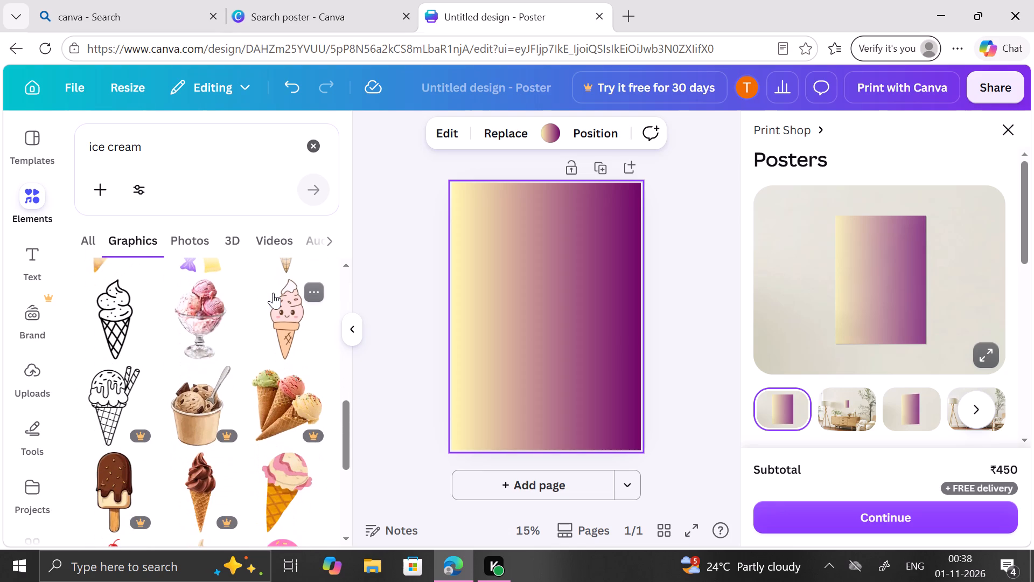
pyautogui.scroll(-2, 273, 293)
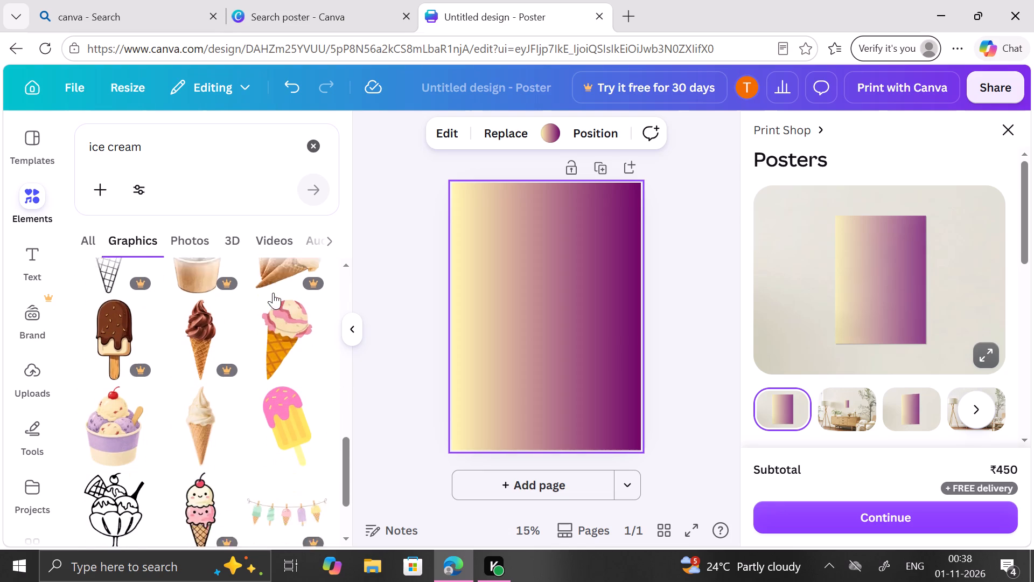
pyautogui.scroll(-2, 273, 293)
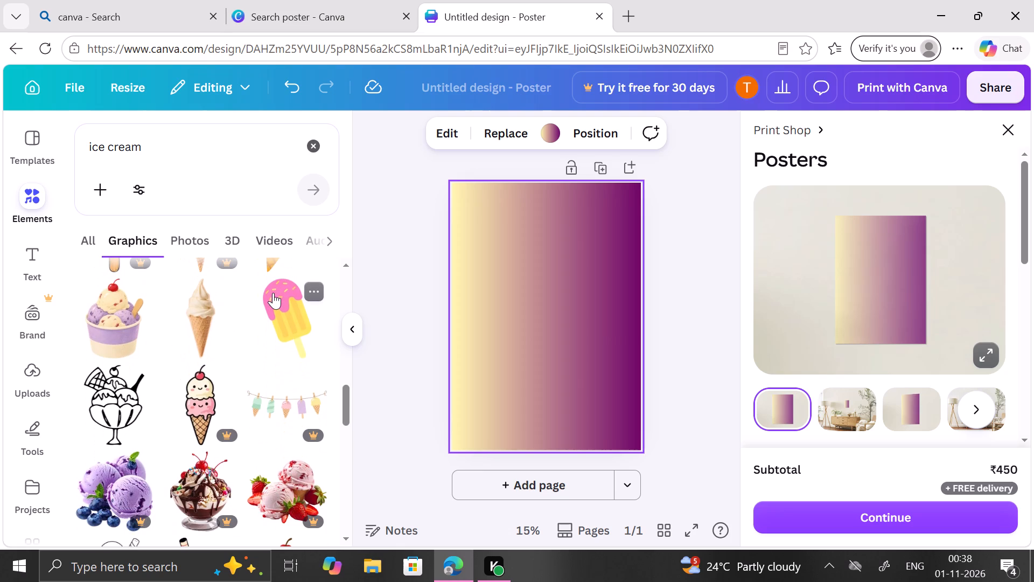
pyautogui.scroll(-1, 273, 293)
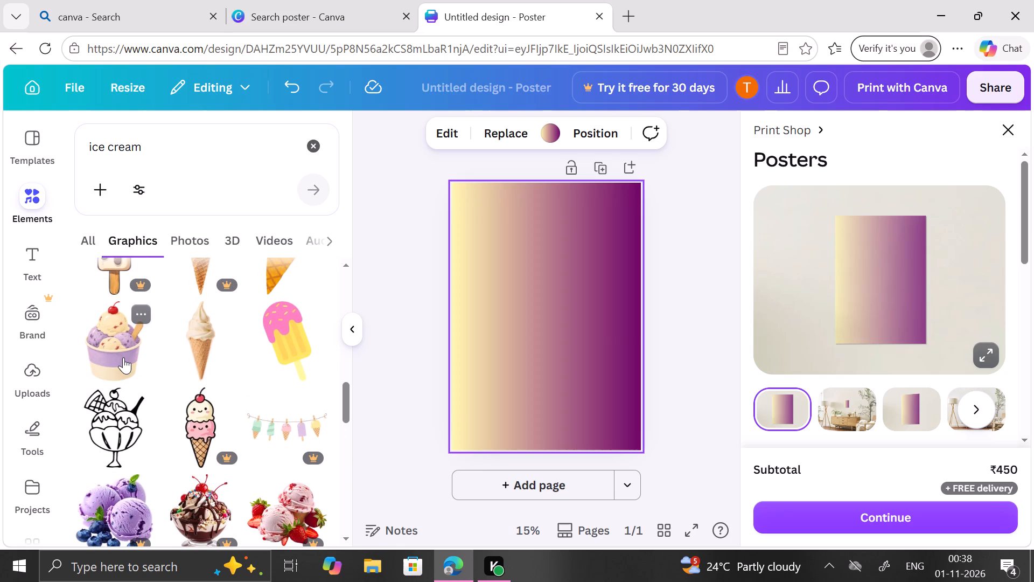
pyautogui.click(123, 357)
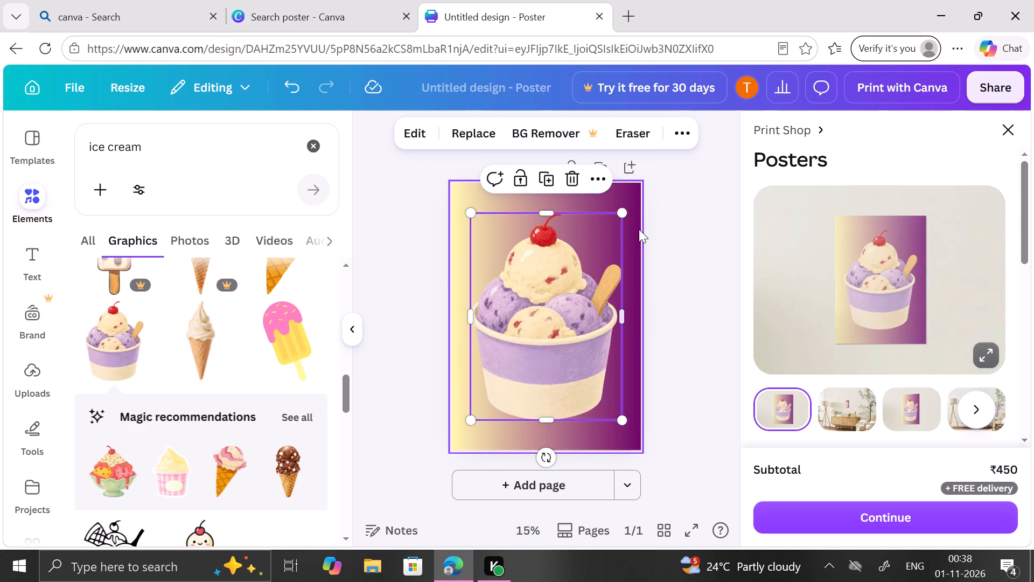
# Shrink the ice cream tub graphic and centre it horizontally along the bottom edge of the poster.
pyautogui.moveTo(619, 214); pyautogui.dragTo(591, 280)
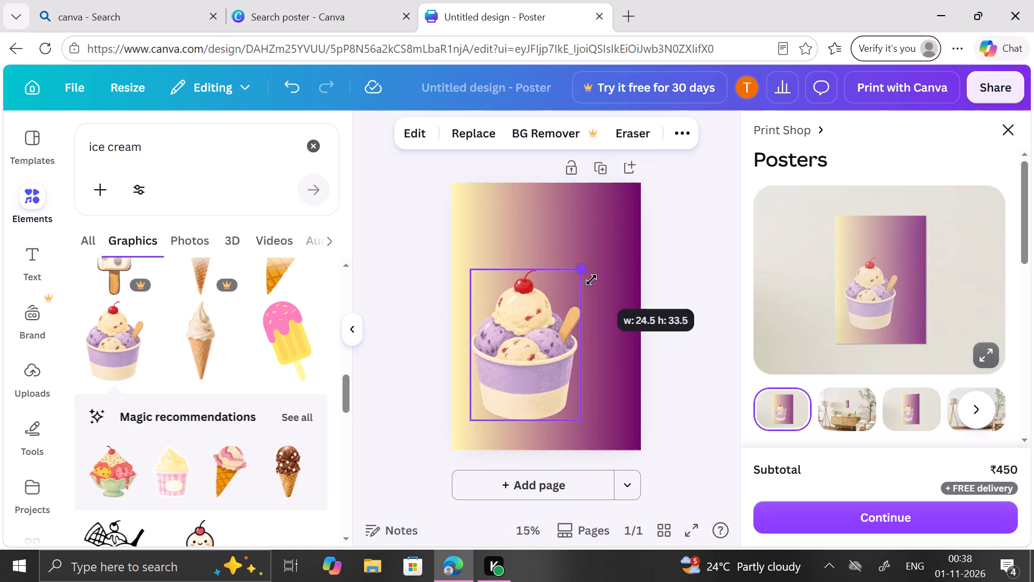
pyautogui.moveTo(591, 280); pyautogui.dragTo(634, 272)
pyautogui.moveTo(538, 296); pyautogui.dragTo(557, 317)
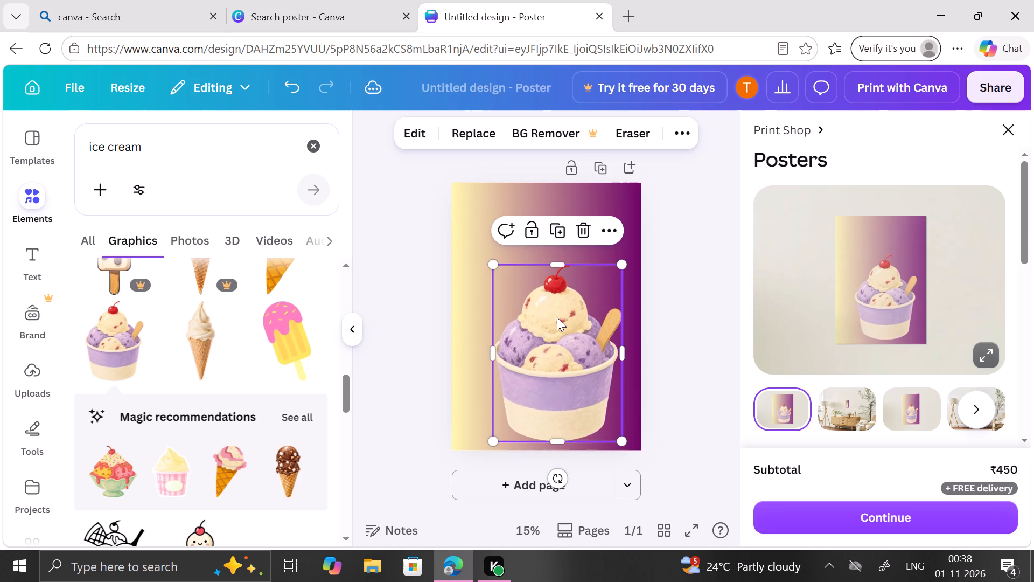
pyautogui.moveTo(570, 299); pyautogui.dragTo(568, 309)
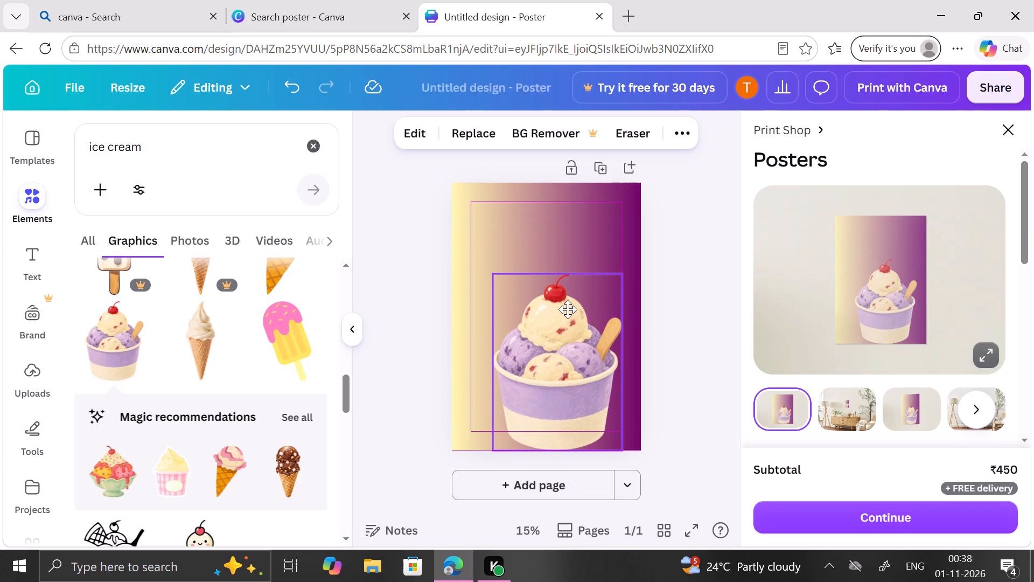
pyautogui.moveTo(568, 309); pyautogui.dragTo(558, 318)
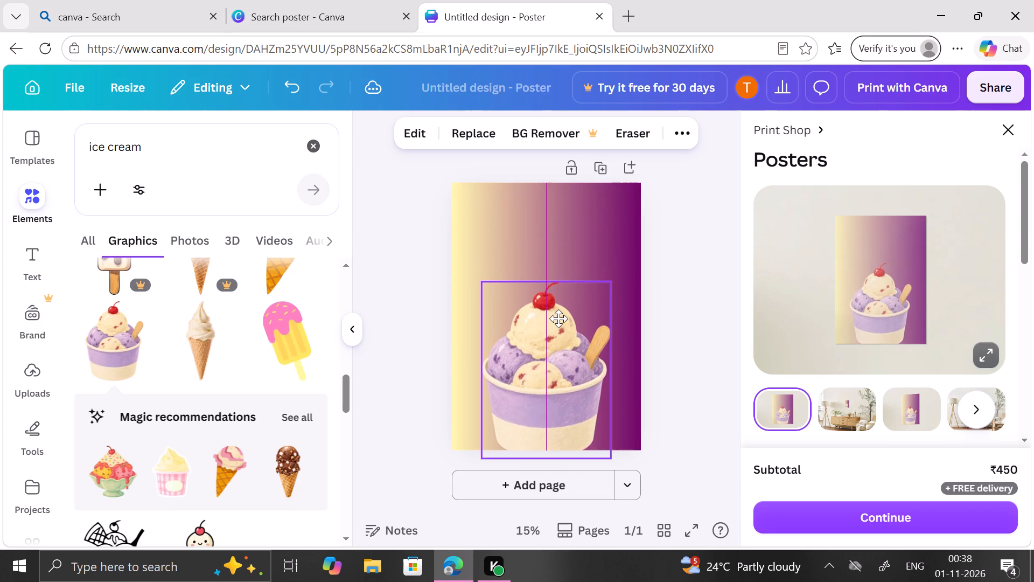
pyautogui.moveTo(558, 318); pyautogui.dragTo(559, 308)
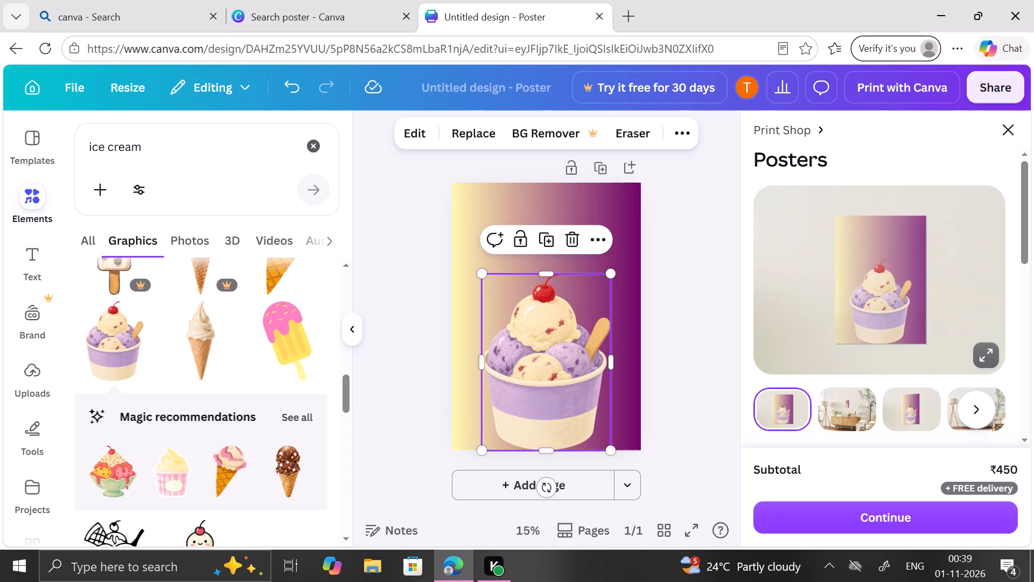
# Look through the other "ice cream" element categories, including 3D, audio, frames, mockups and shapes.
pyautogui.scroll(9, 125, 328)
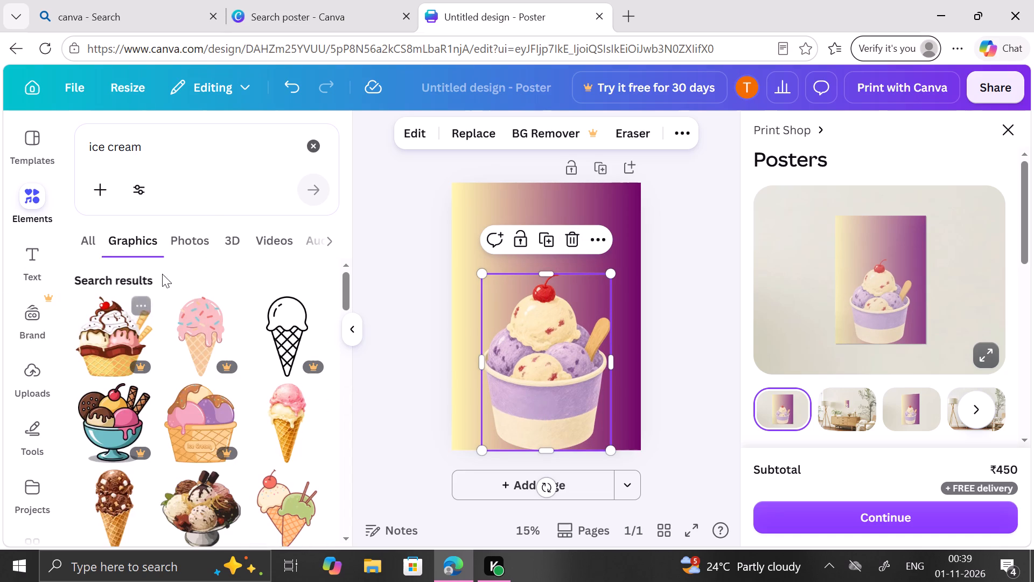
pyautogui.click(212, 233)
pyautogui.click(231, 234)
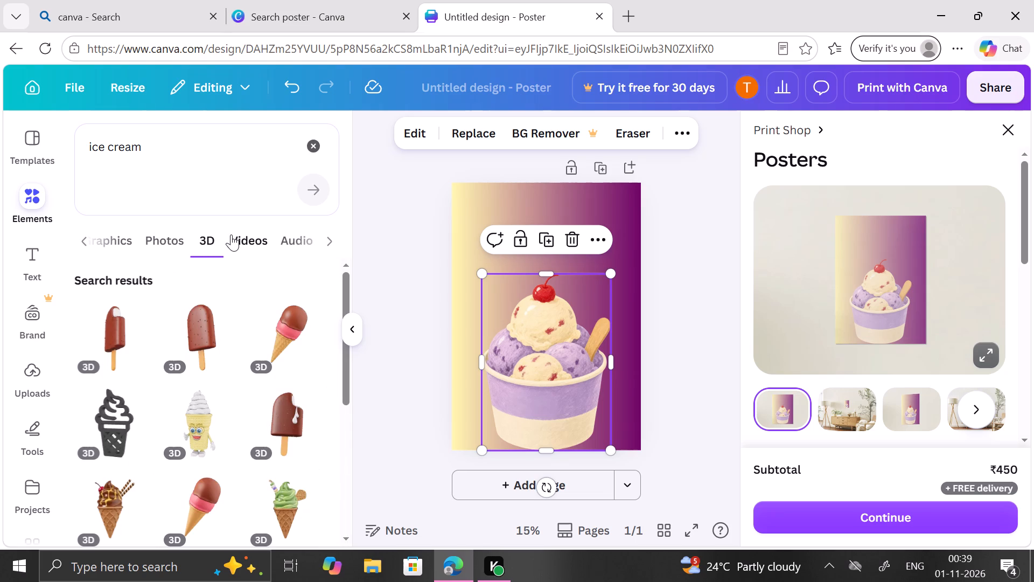
pyautogui.click(285, 247)
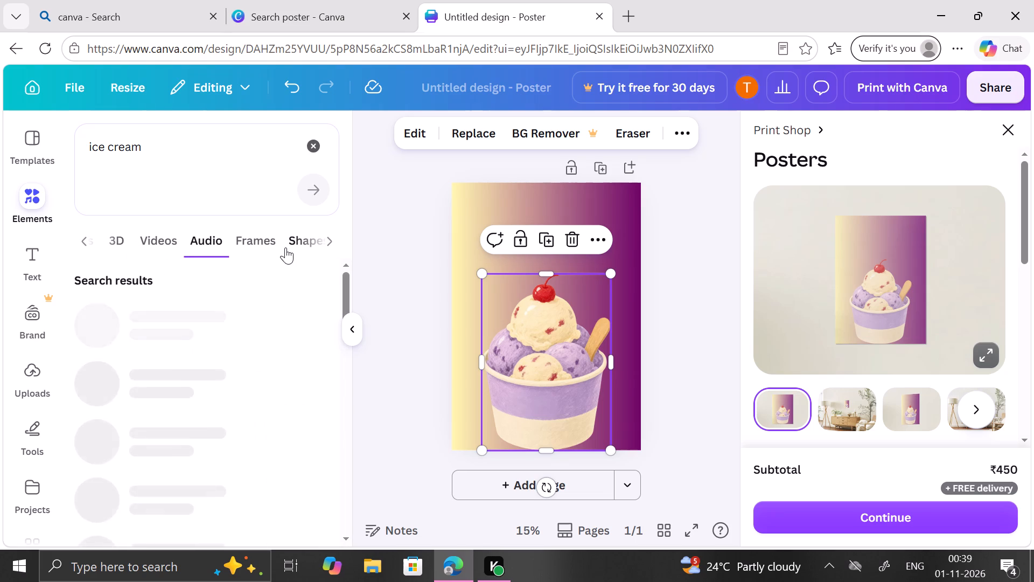
pyautogui.click(270, 247)
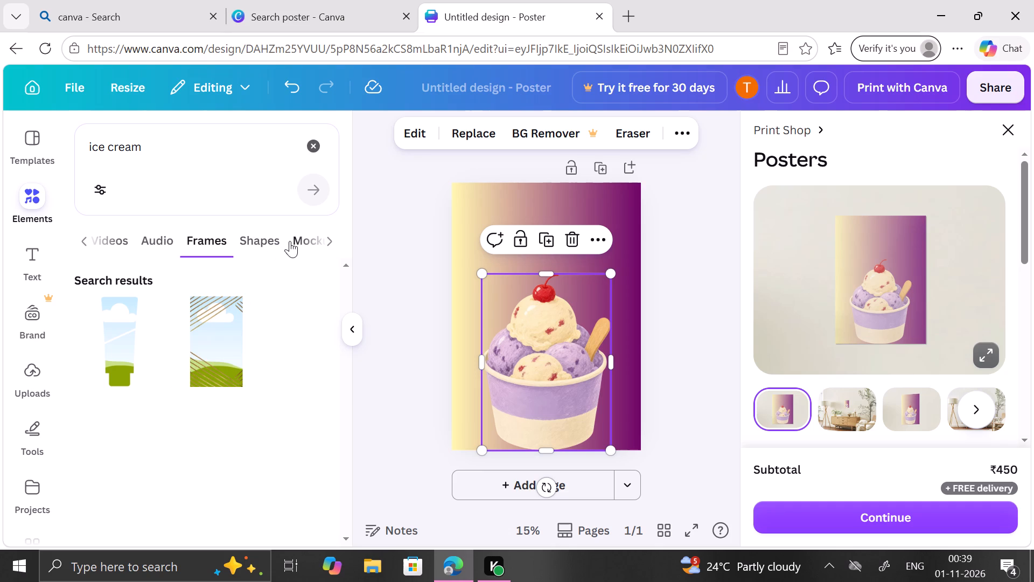
pyautogui.click(290, 241)
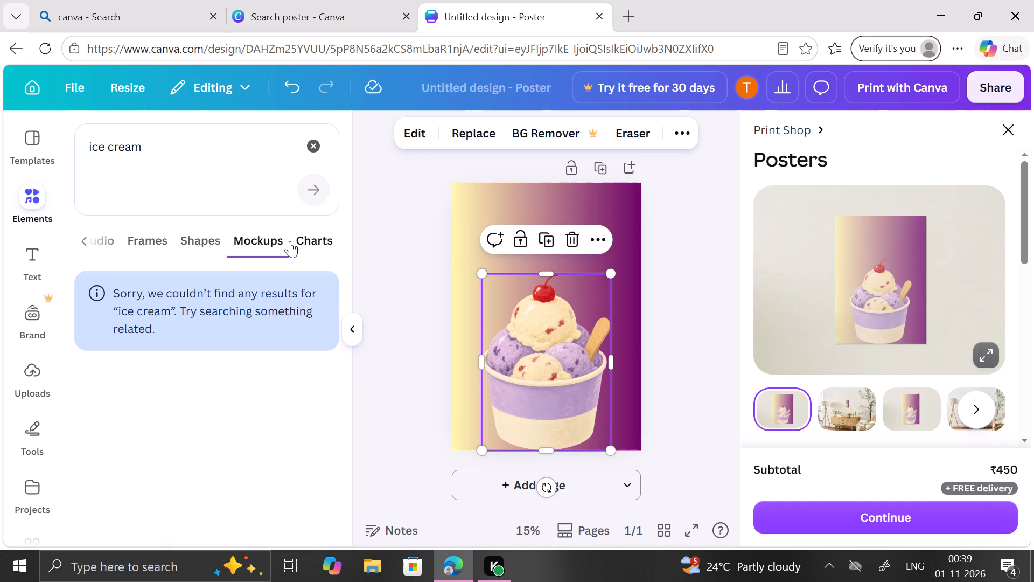
pyautogui.click(211, 235)
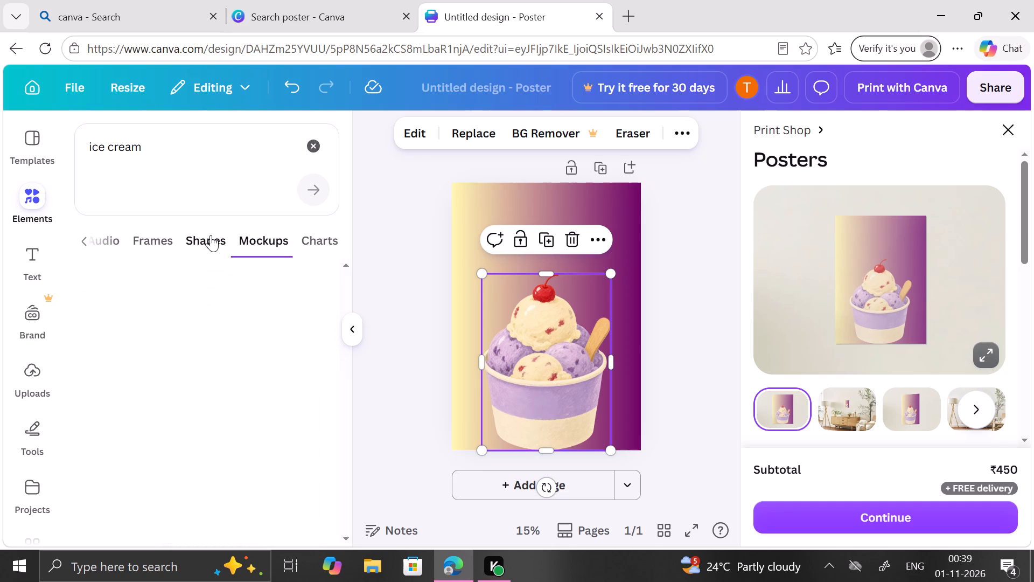
pyautogui.click(86, 242)
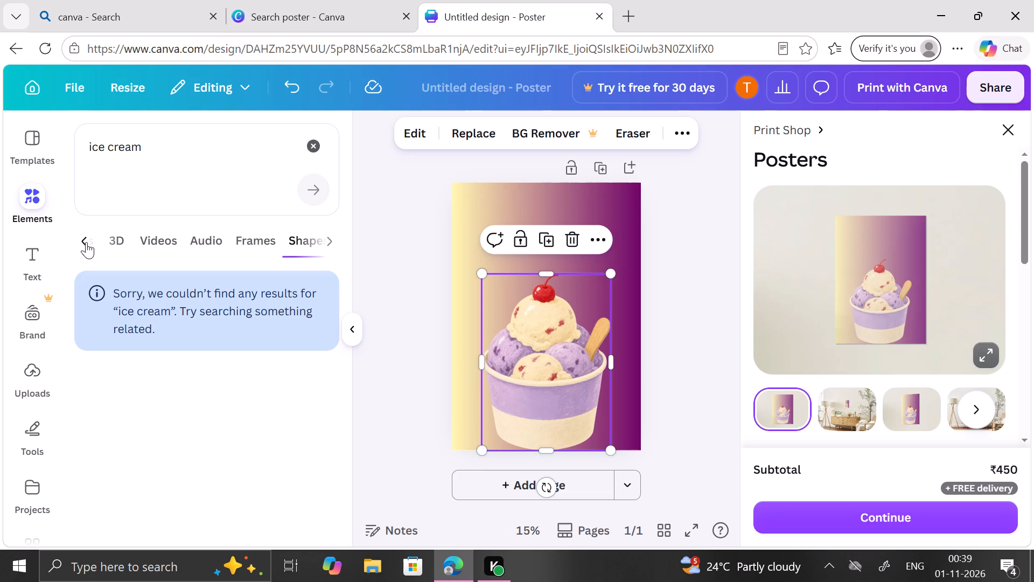
pyautogui.click(215, 158)
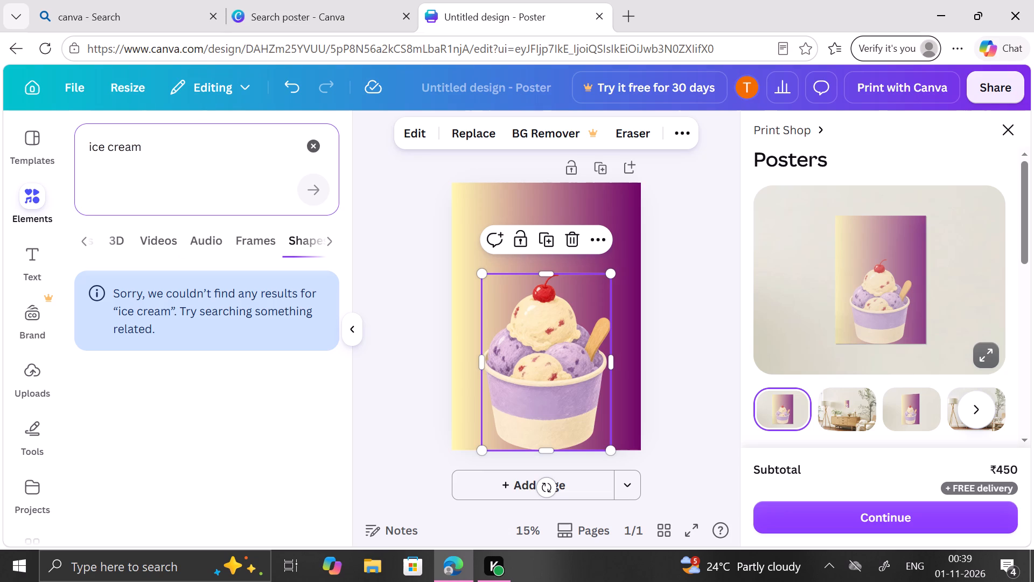
# Add two text boxes in the default heading style over the ice cream graphic.
pyautogui.click(29, 261)
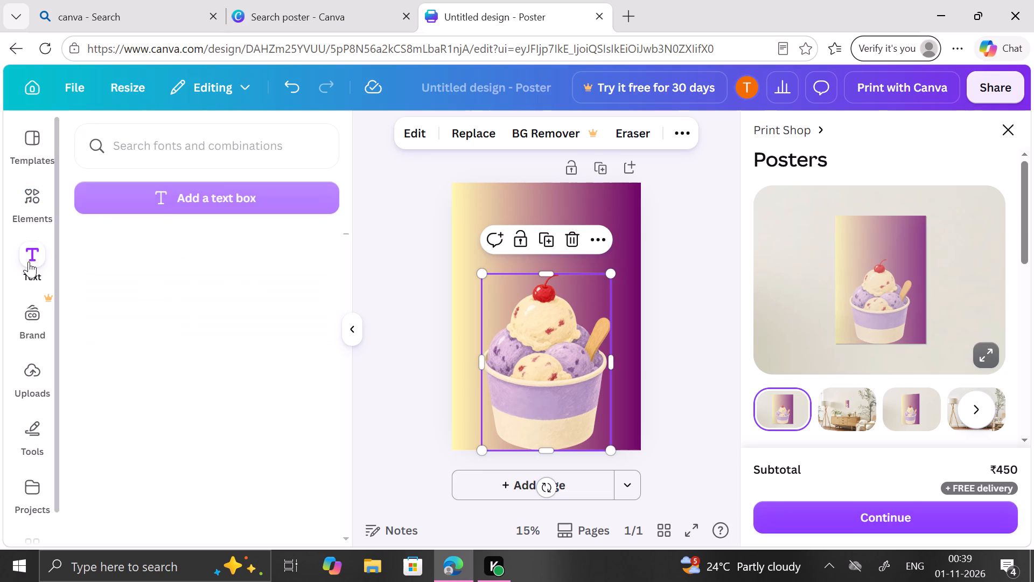
pyautogui.click(145, 389)
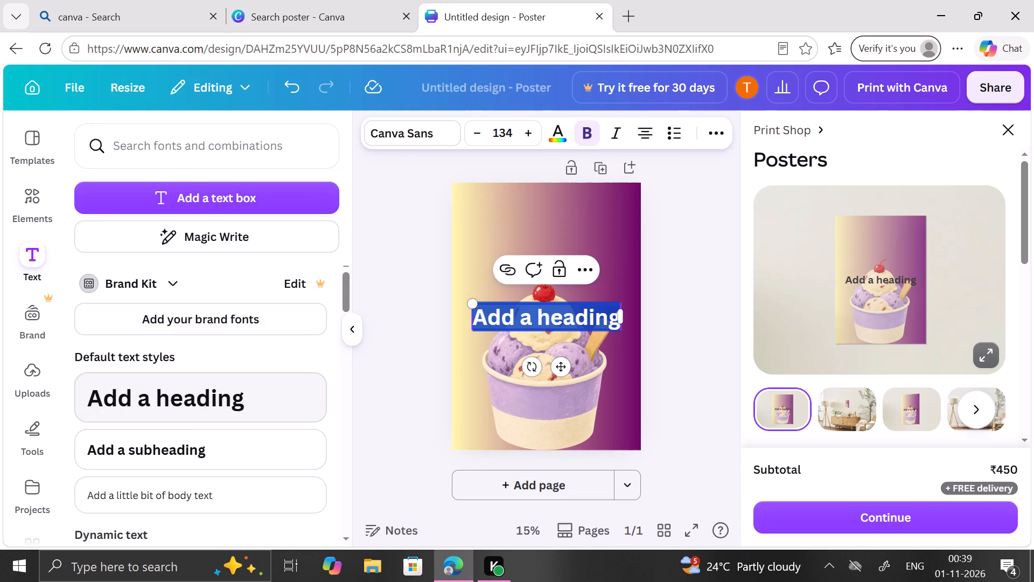
pyautogui.press('BackSpace')
pyautogui.doubleClick(145, 389)
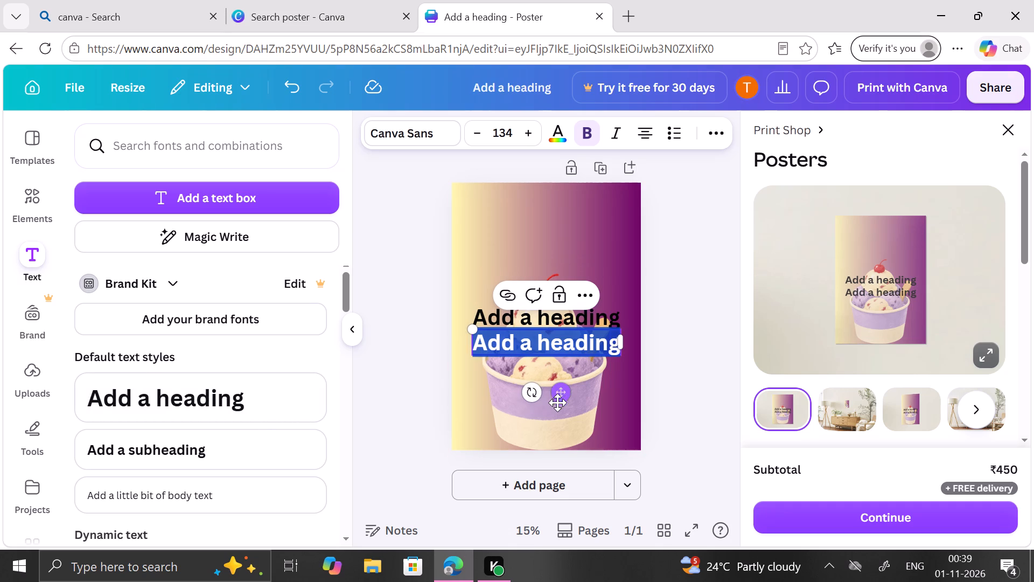
# Remove the word "a" from the lower heading's placeholder text.
pyautogui.click(559, 344)
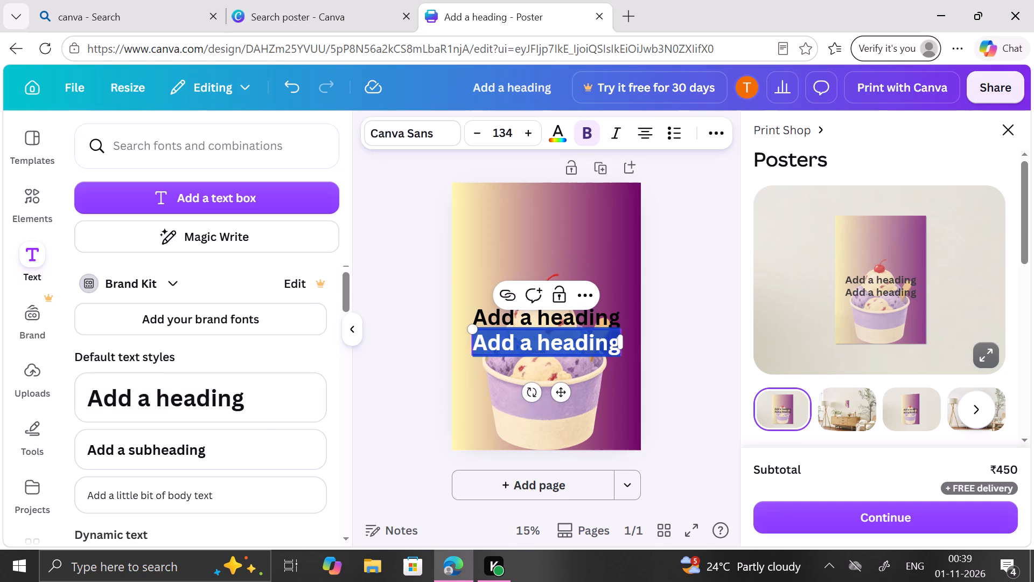
pyautogui.click(570, 289)
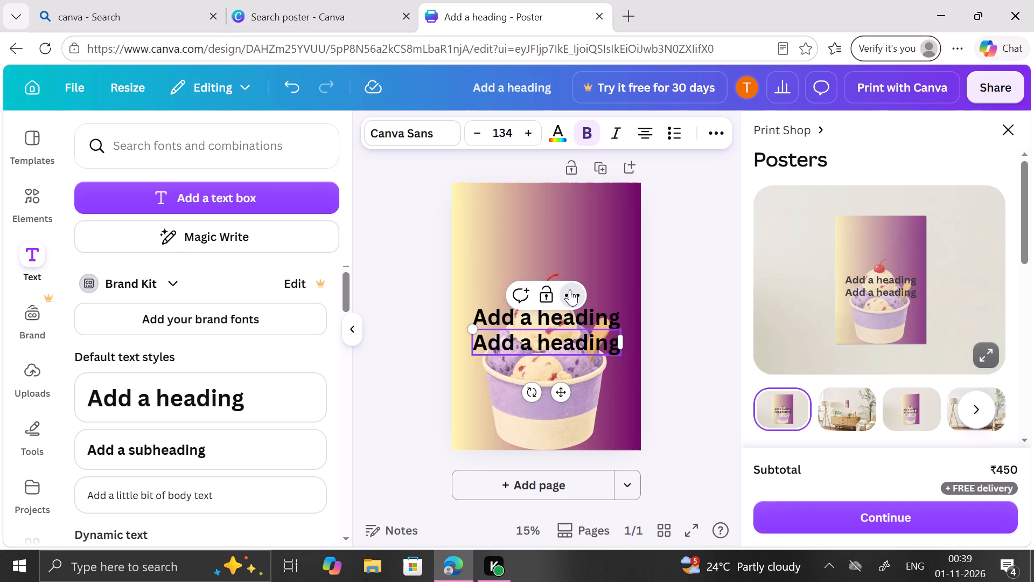
pyautogui.click(526, 334)
pyautogui.press('Delete')
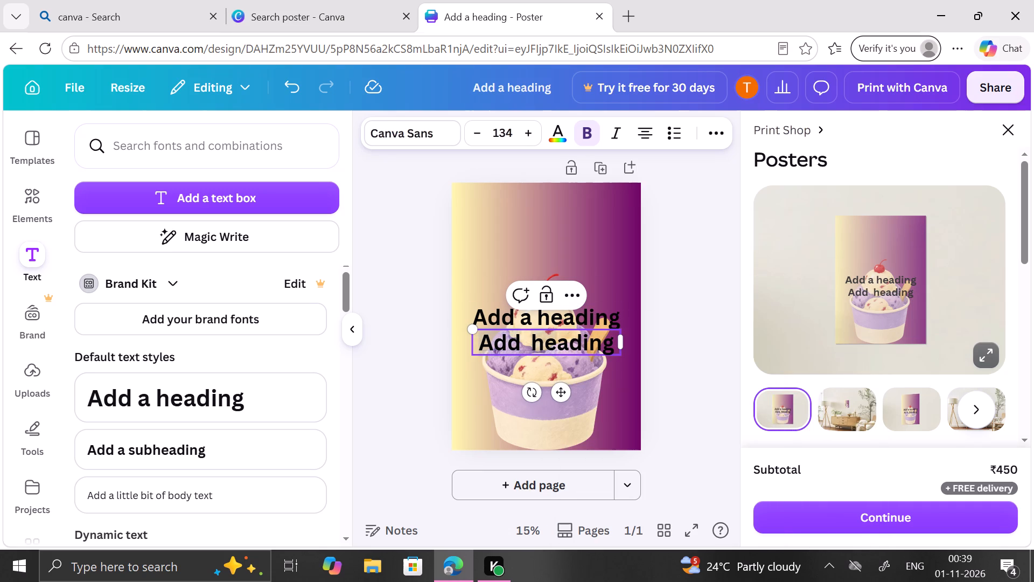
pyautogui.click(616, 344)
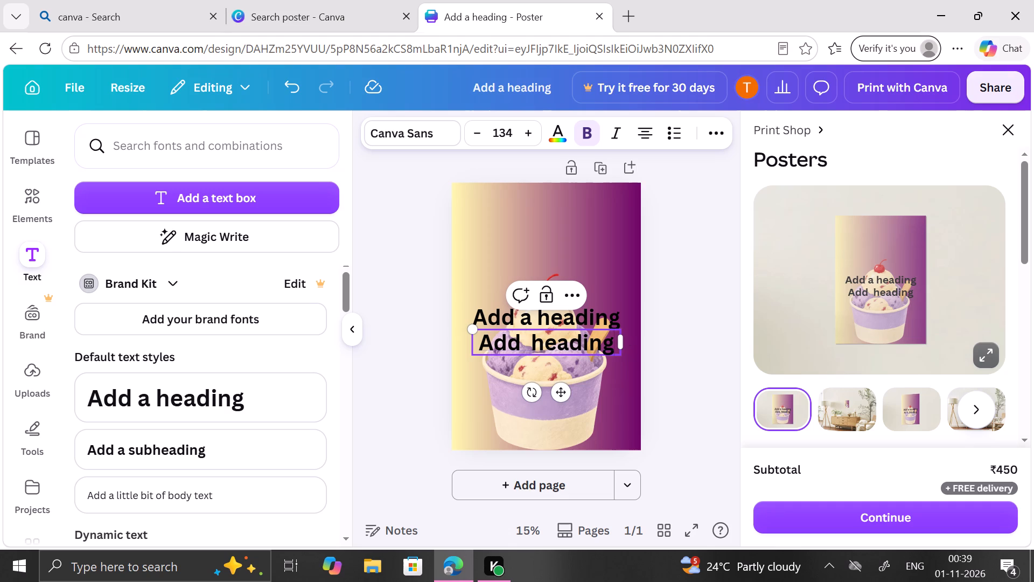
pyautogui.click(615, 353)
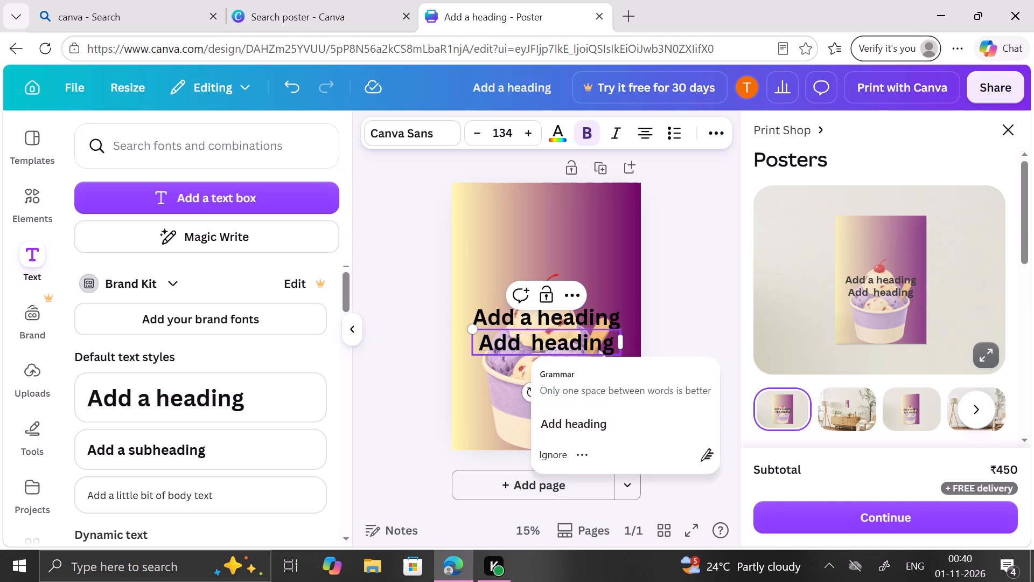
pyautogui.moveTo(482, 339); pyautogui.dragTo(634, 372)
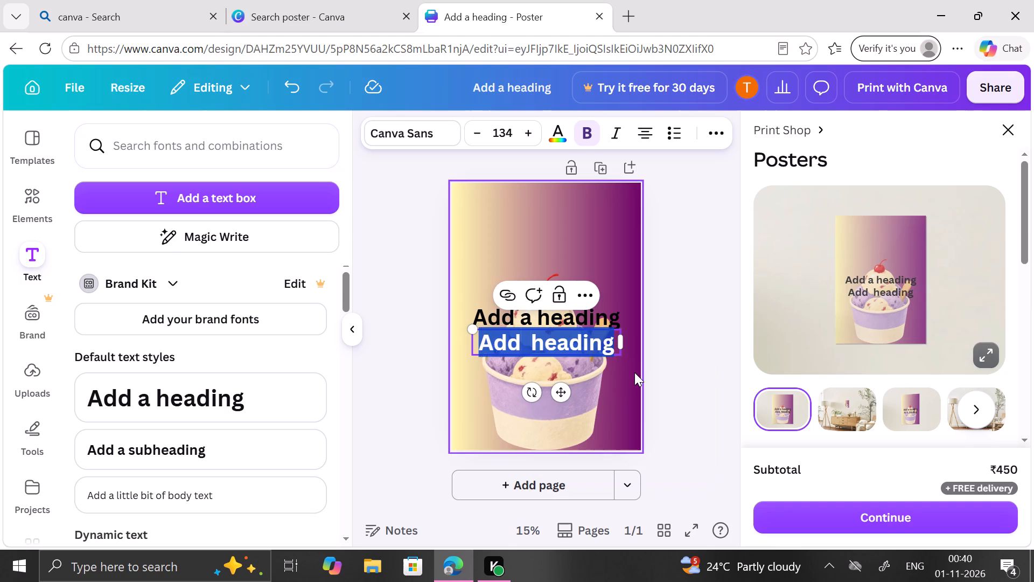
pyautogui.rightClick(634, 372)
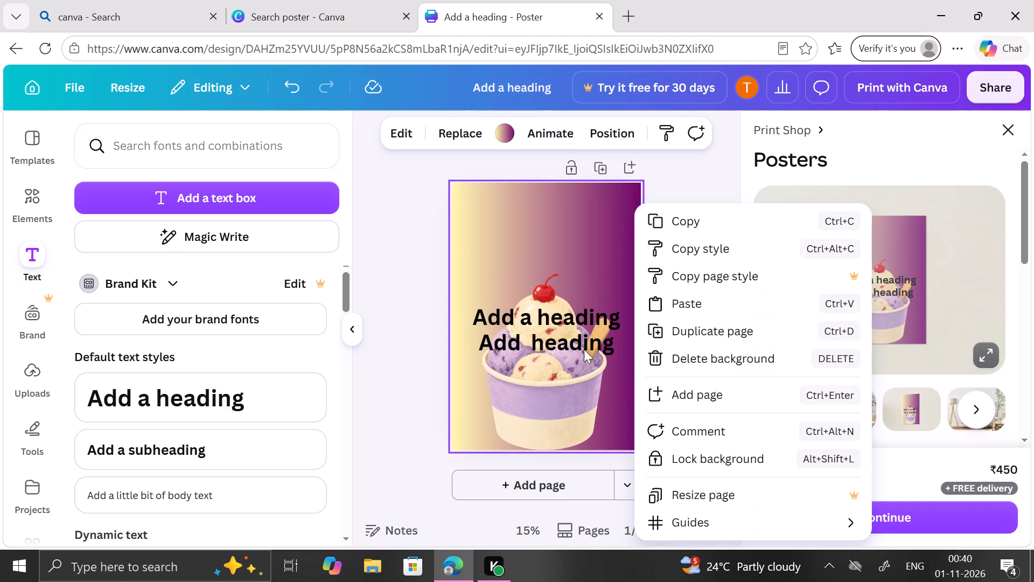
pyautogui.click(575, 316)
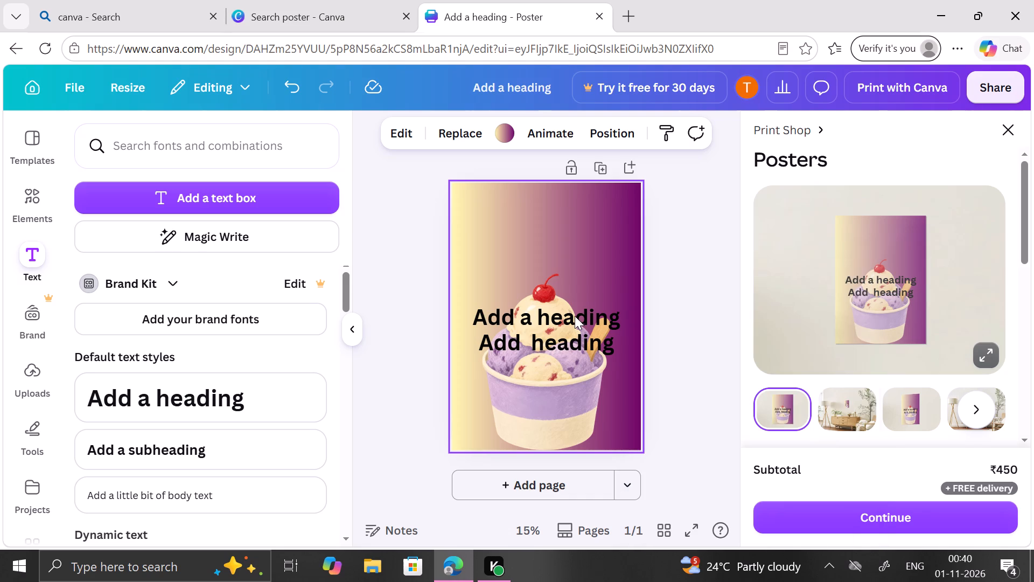
# Delete the upper duplicate "Add a heading" text box.
pyautogui.click(565, 316)
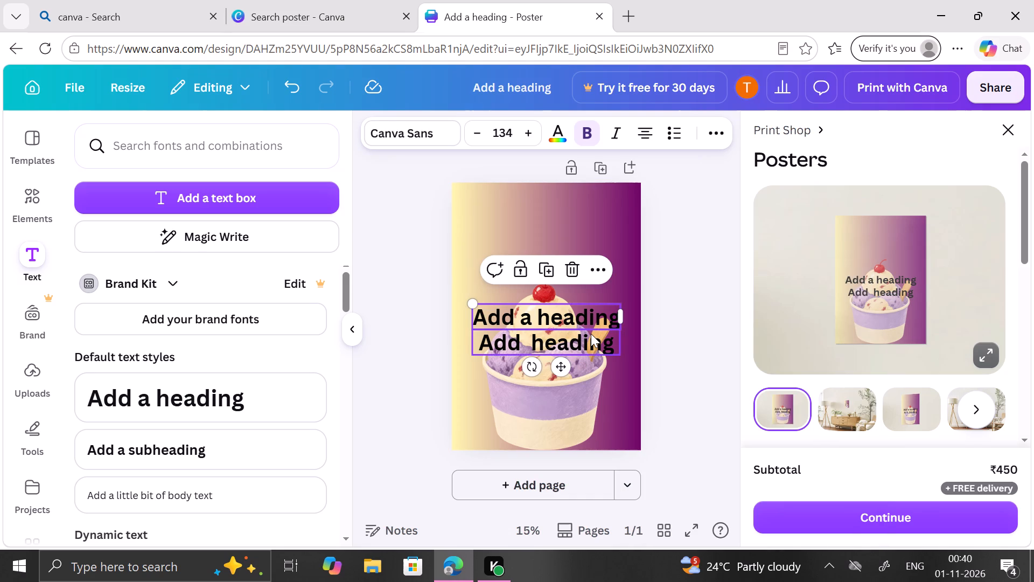
pyautogui.click(573, 274)
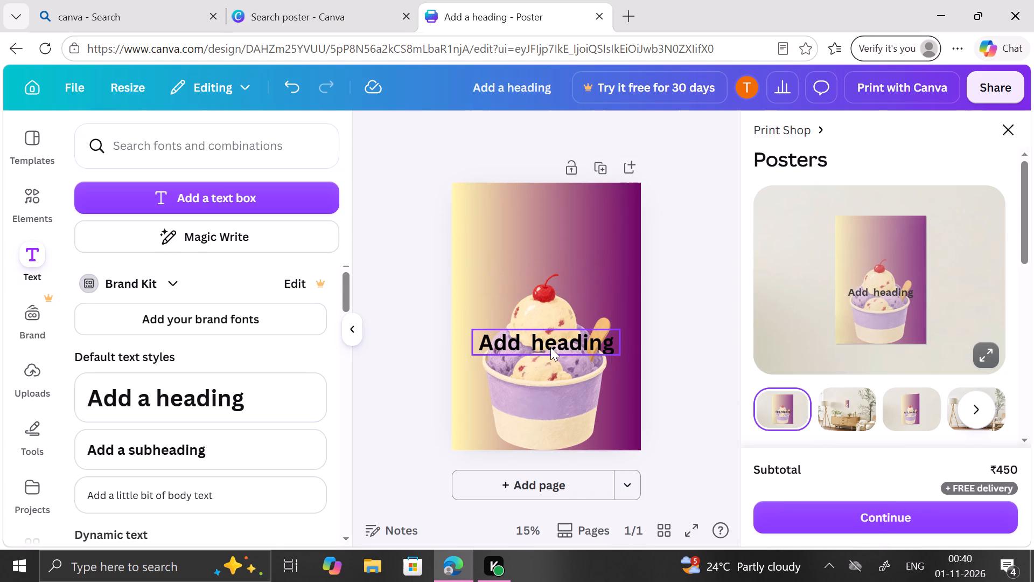
# Move the remaining heading up above the ice cream tub, near the top of the poster.
pyautogui.moveTo(550, 347); pyautogui.dragTo(551, 239)
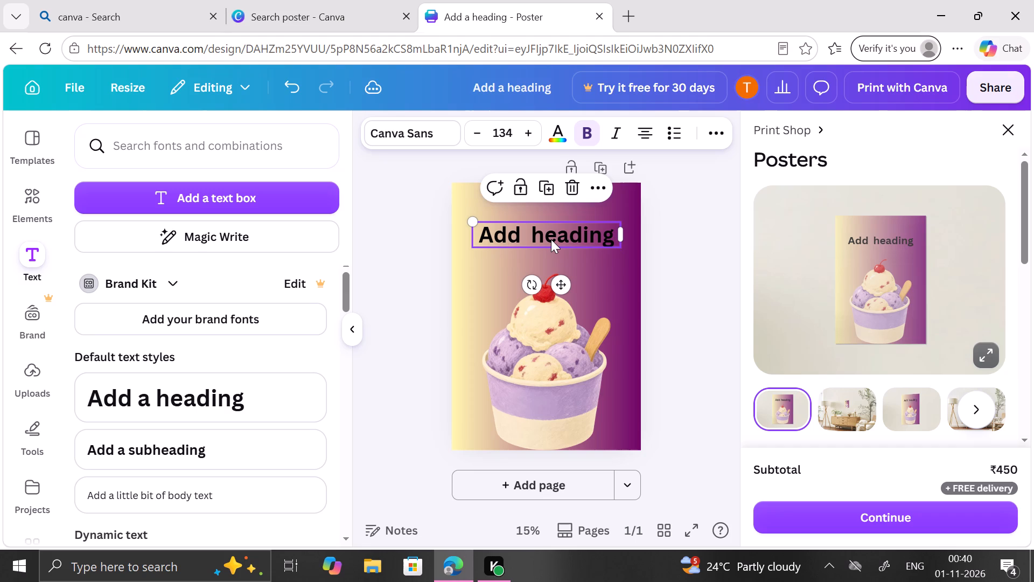
# Replace the placeholder text of the heading above the ice cream tub with "ICECREAM".
pyautogui.click(613, 241)
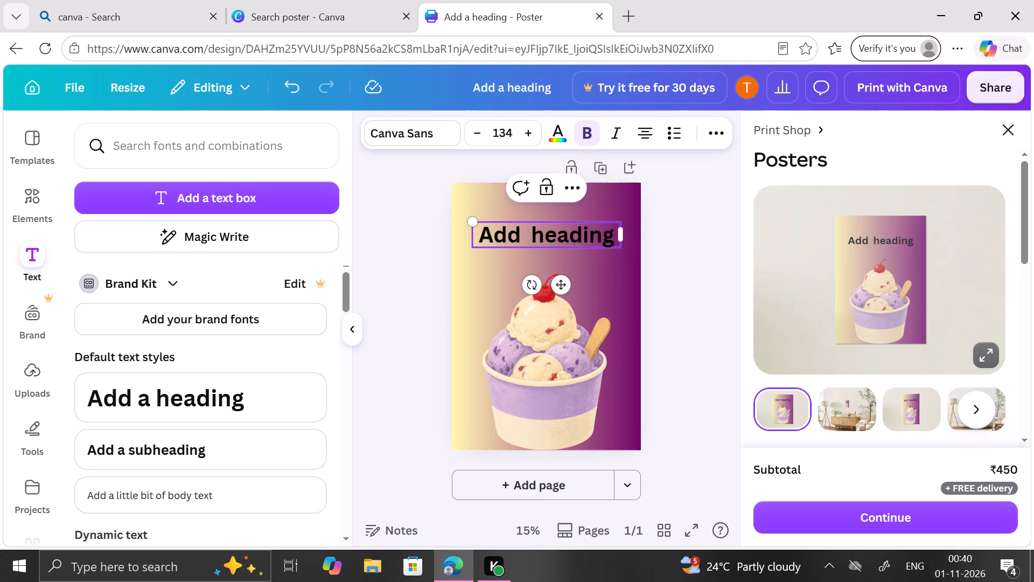
pyautogui.press('BackSpace')
pyautogui.press('BackSpace')
pyautogui.press('BackSpace')
pyautogui.press('BackSpace')
pyautogui.press('BackSpace')
pyautogui.press('BackSpace')
pyautogui.press('BackSpace')
pyautogui.press('BackSpace')
pyautogui.press('BackSpace')
pyautogui.press('BackSpace')
pyautogui.press('BackSpace')
pyautogui.press('BackSpace')
pyautogui.press('BackSpace')
pyautogui.press('BackSpace')
pyautogui.press('BackSpace')
pyautogui.press('BackSpace')
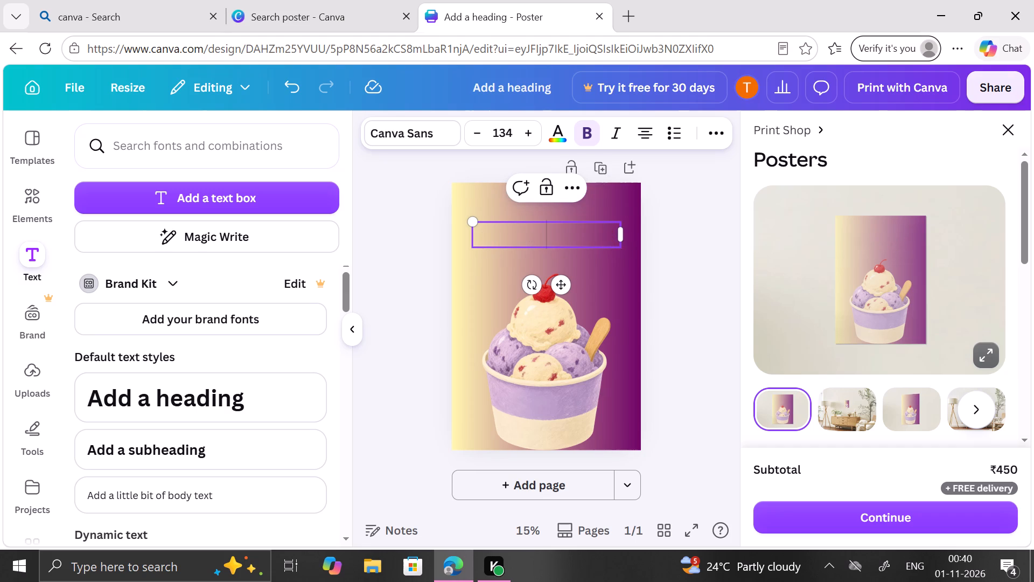
pyautogui.write('ICE')
pyautogui.write('CREAM')
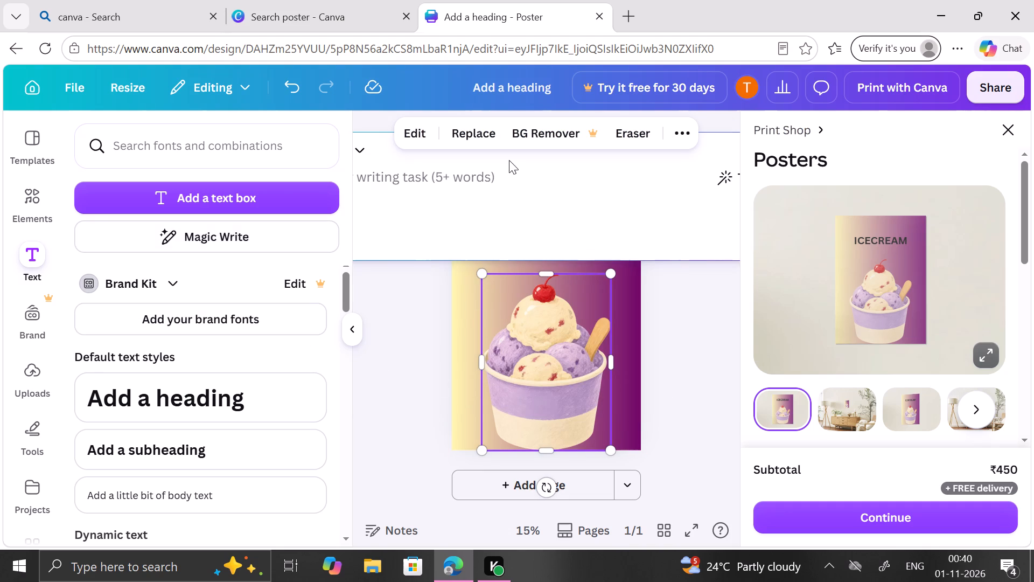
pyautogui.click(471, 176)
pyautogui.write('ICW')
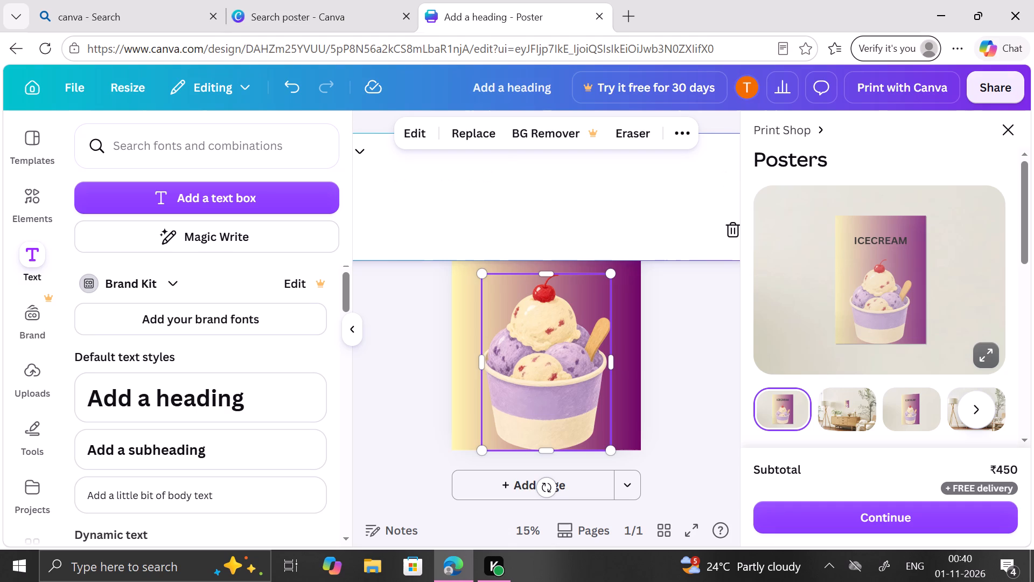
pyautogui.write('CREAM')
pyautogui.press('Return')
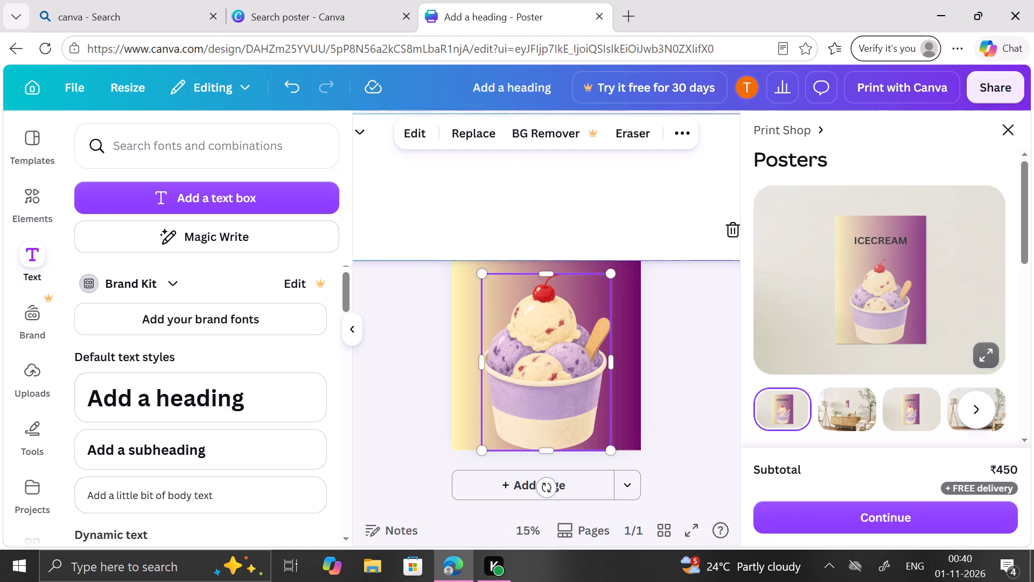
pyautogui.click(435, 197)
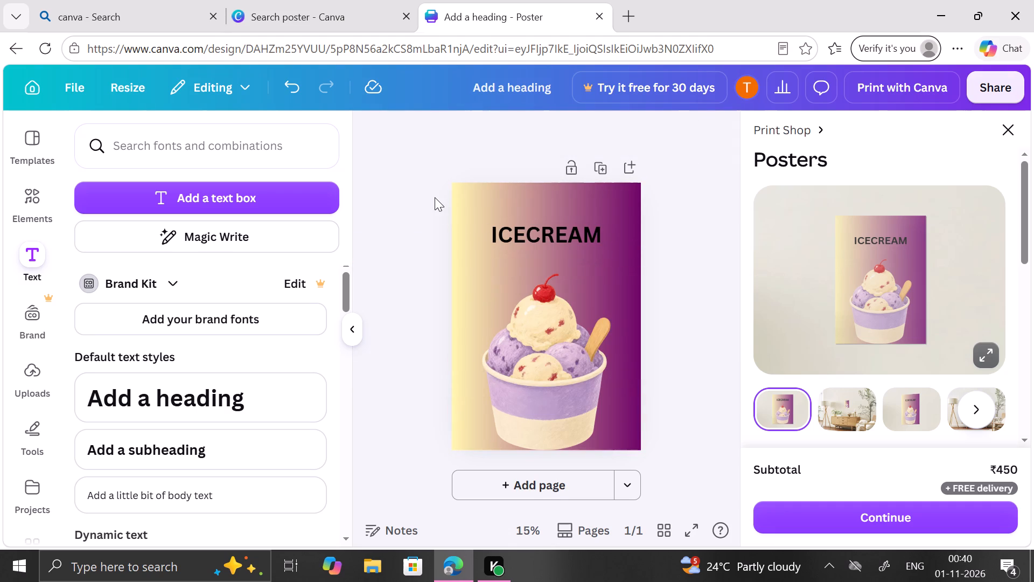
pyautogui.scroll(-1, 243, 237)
# Try Archivo Black on the ICECREAM heading, and settle on the Gagalin font.
pyautogui.click(534, 245)
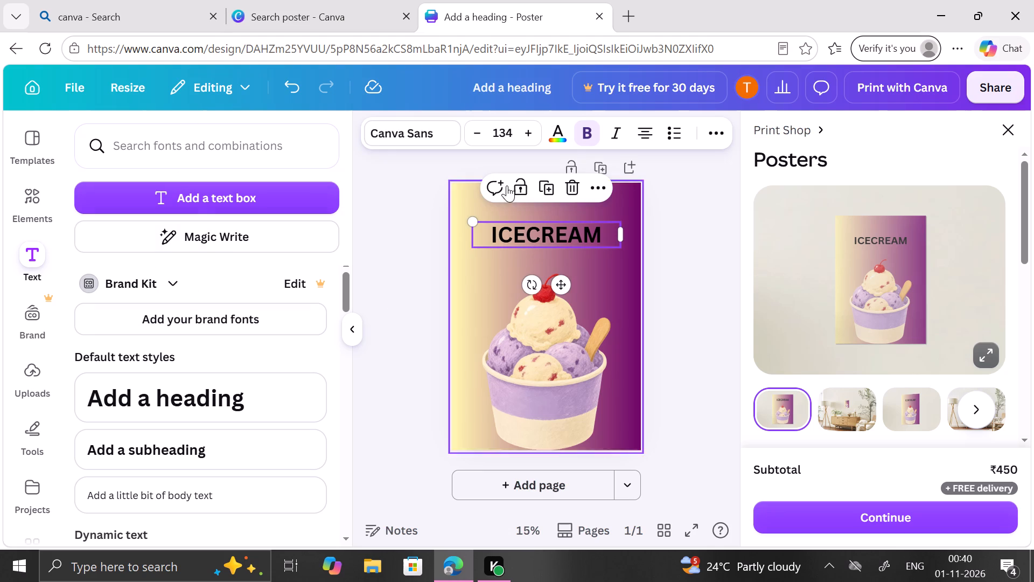
pyautogui.click(448, 141)
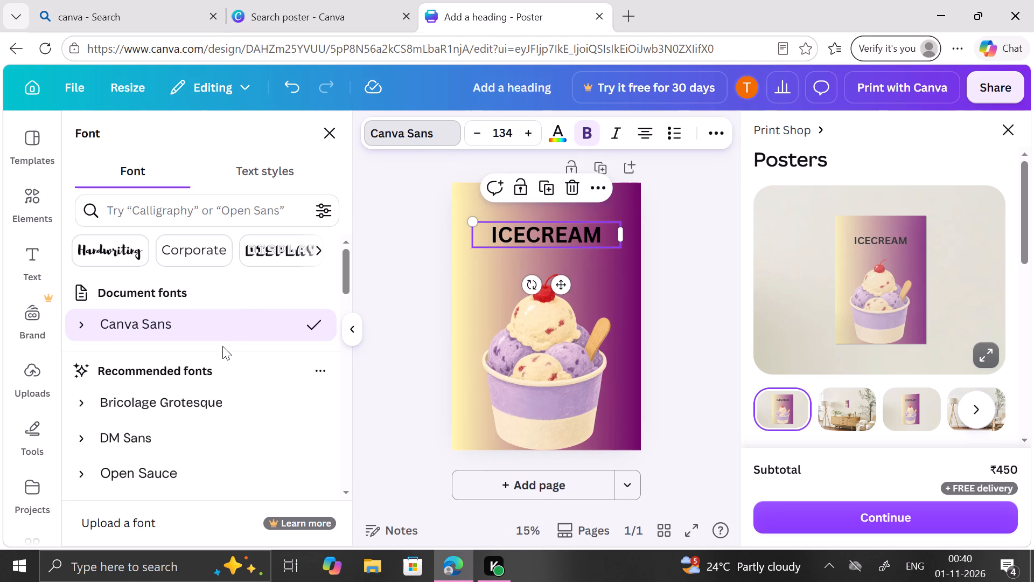
pyautogui.scroll(-5, 222, 346)
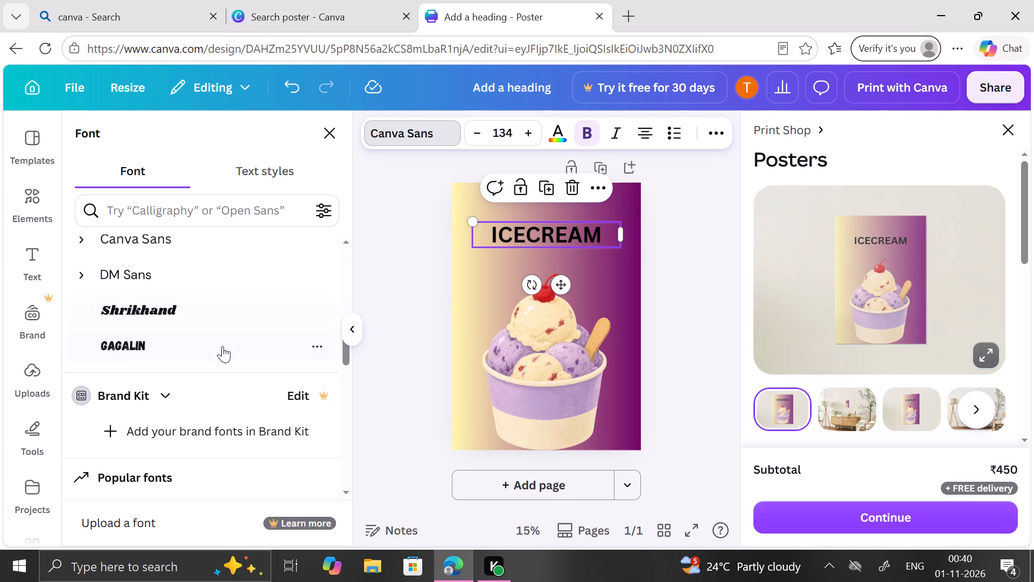
pyautogui.scroll(-4, 222, 346)
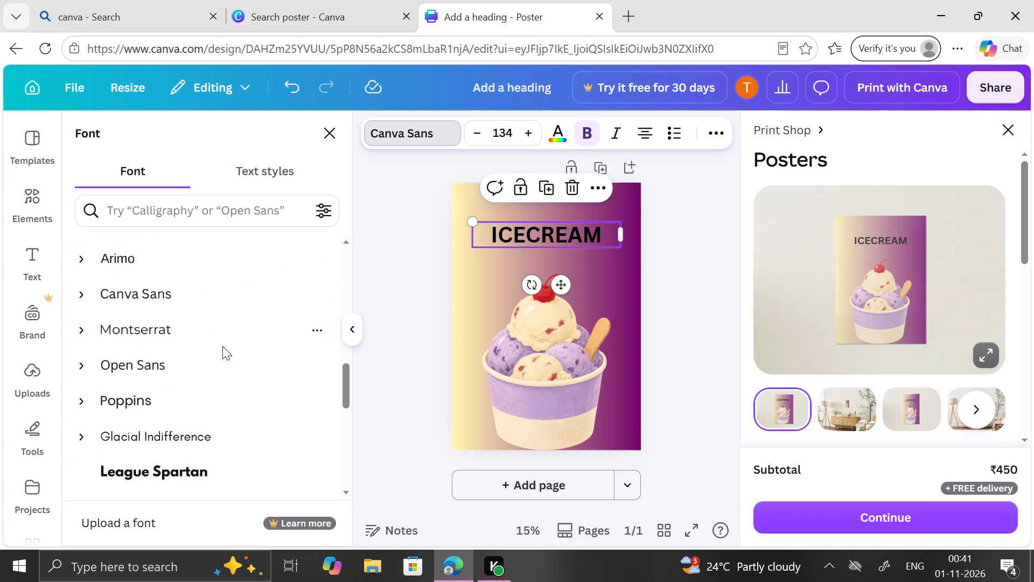
pyautogui.scroll(-3, 222, 346)
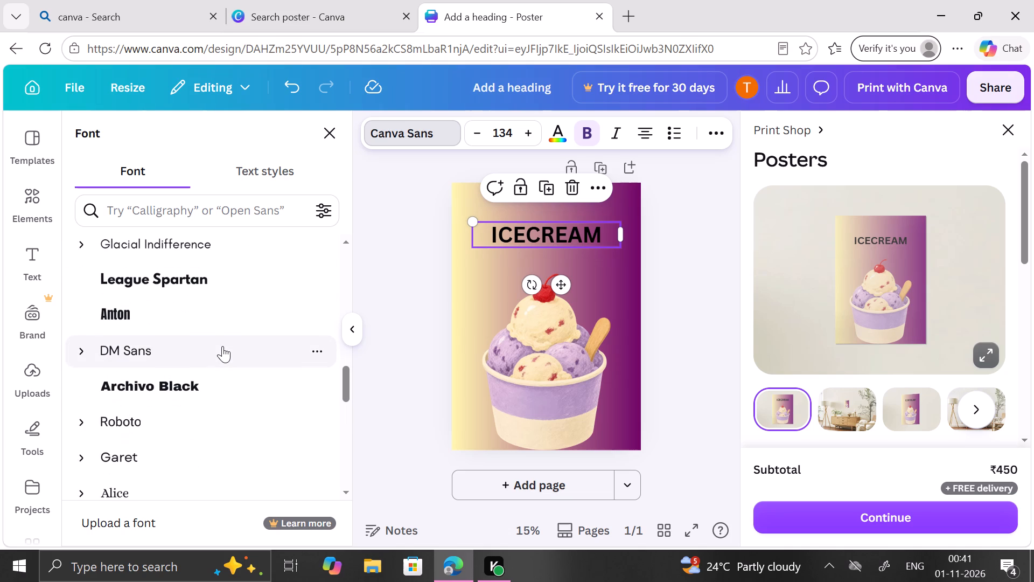
pyautogui.click(218, 375)
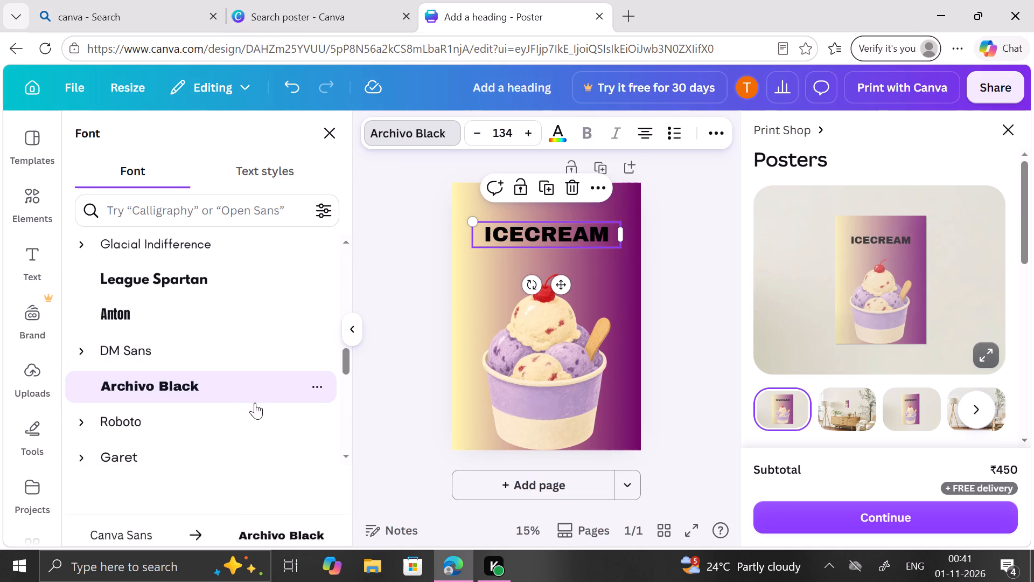
pyautogui.scroll(-3, 204, 418)
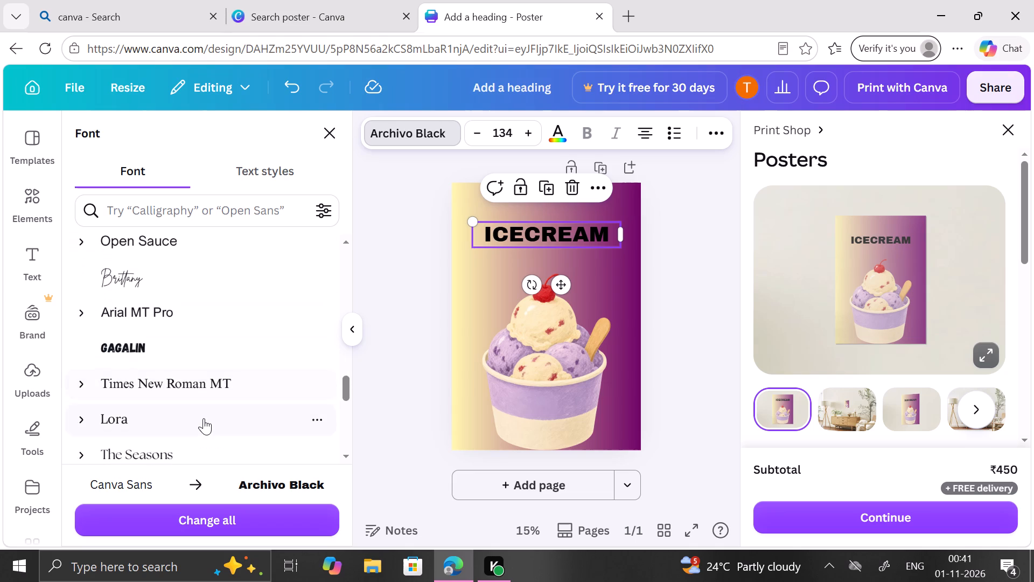
pyautogui.click(202, 355)
pyautogui.scroll(-1, 202, 355)
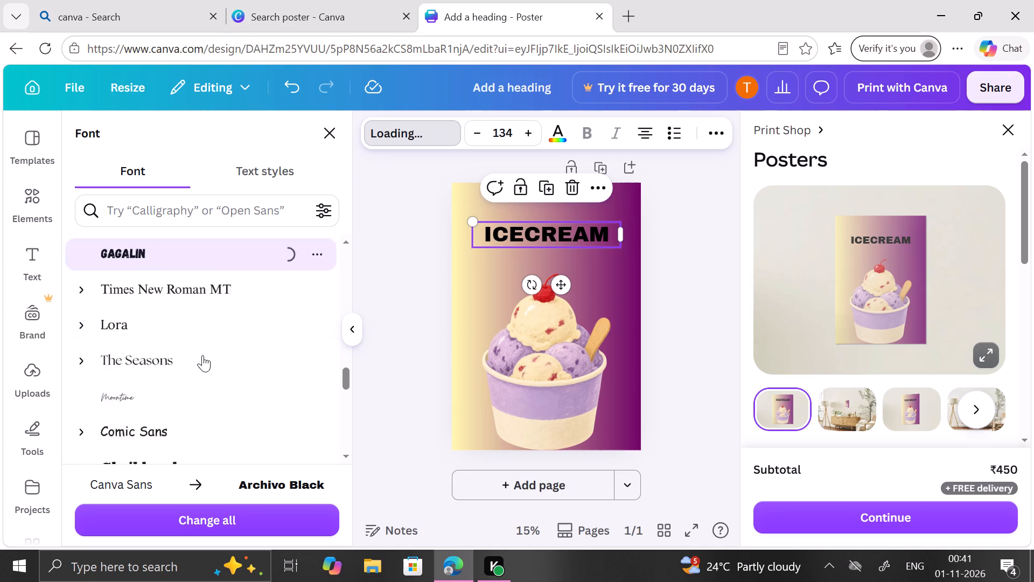
pyautogui.scroll(-3, 202, 355)
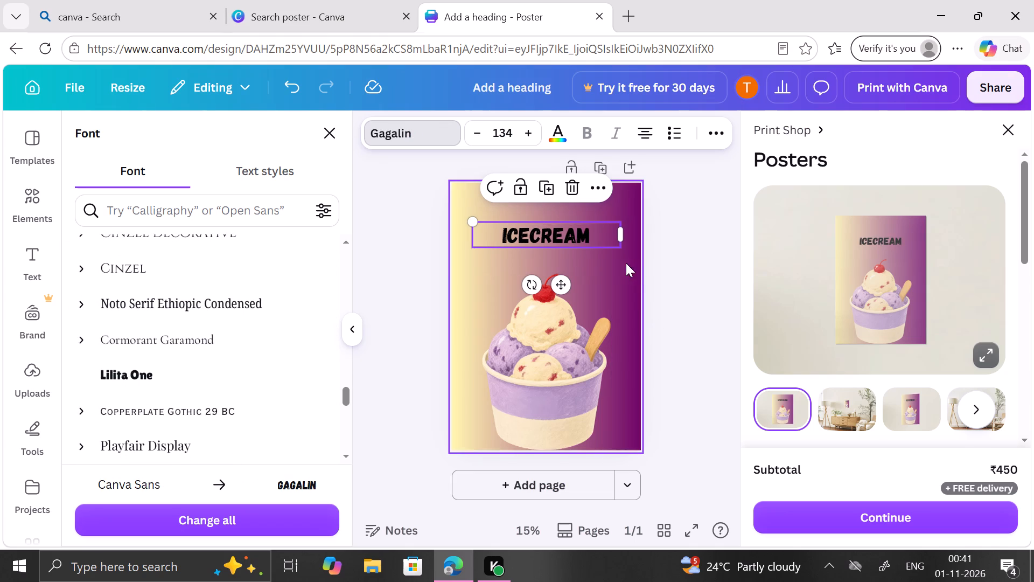
# Move the ICECREAM heading up, closer to the top edge of the poster.
pyautogui.moveTo(616, 244); pyautogui.dragTo(602, 227)
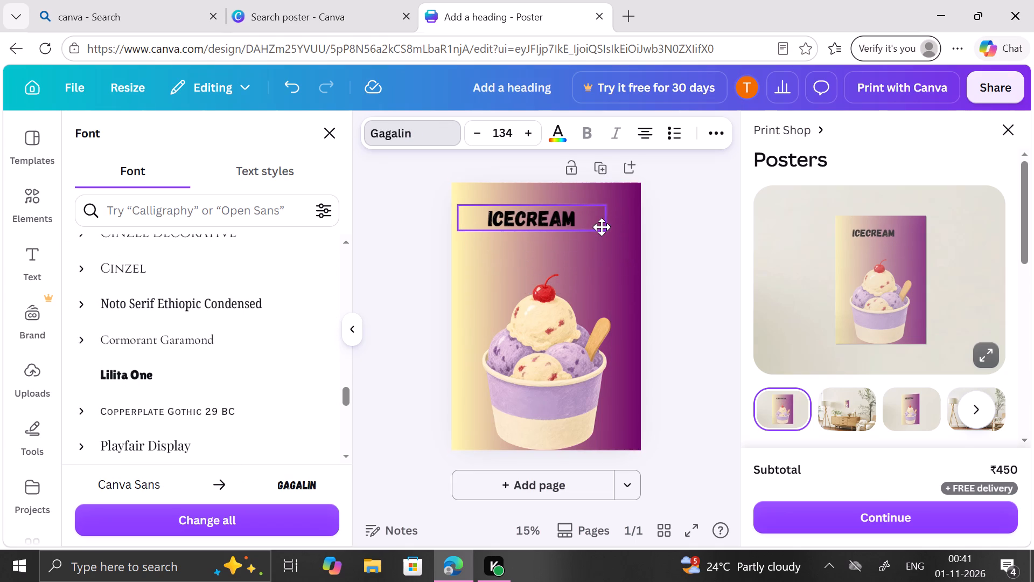
pyautogui.moveTo(602, 227); pyautogui.dragTo(602, 226)
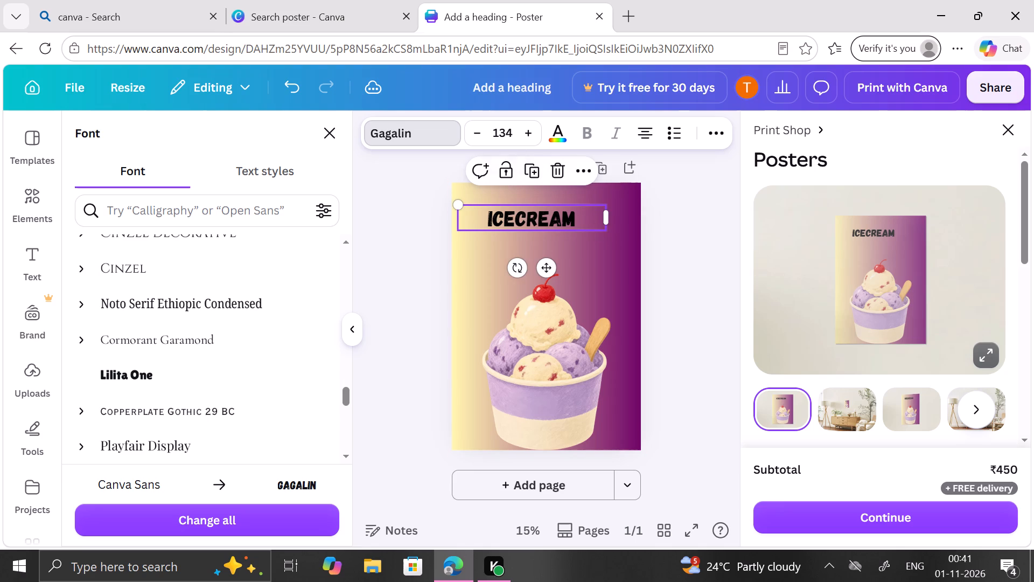
# Enlarge the ICECREAM heading to font size 223.
pyautogui.tripleClick(529, 137)
pyautogui.click(529, 137)
pyautogui.moveTo(529, 137); pyautogui.dragTo(528, 138)
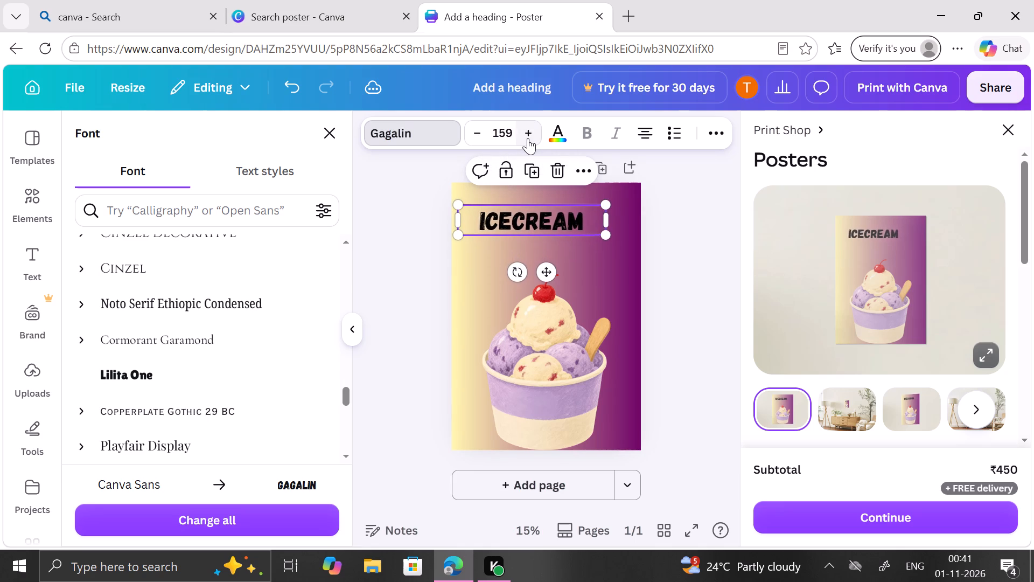
pyautogui.moveTo(528, 138); pyautogui.dragTo(535, 142)
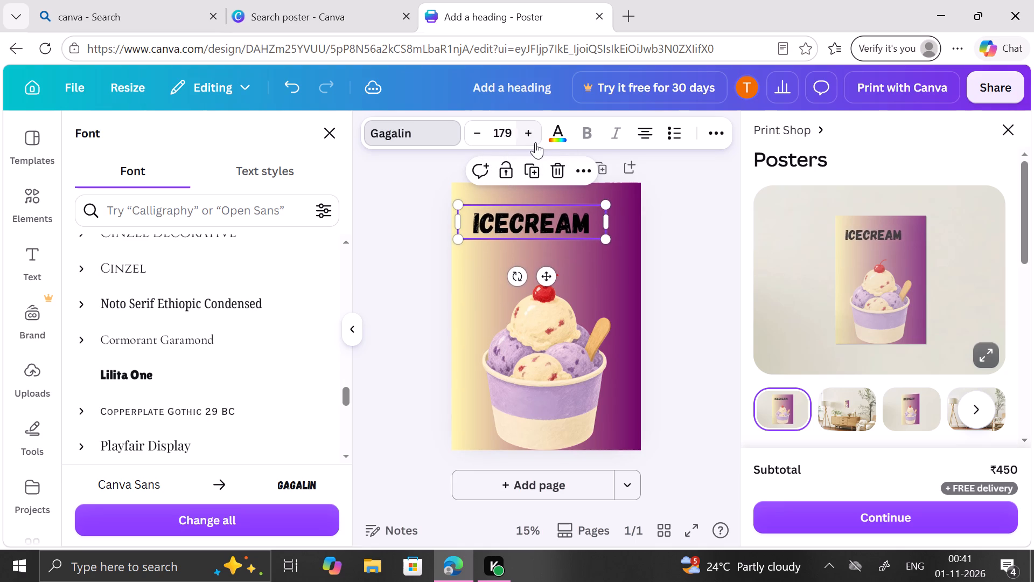
pyautogui.moveTo(535, 142); pyautogui.dragTo(536, 148)
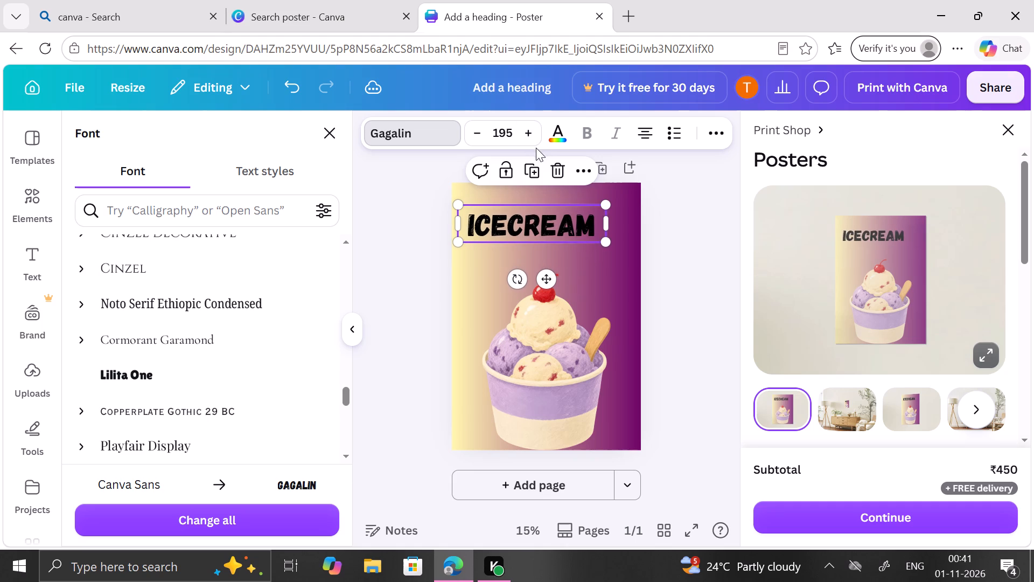
pyautogui.moveTo(536, 148); pyautogui.dragTo(535, 143)
pyautogui.click(535, 143)
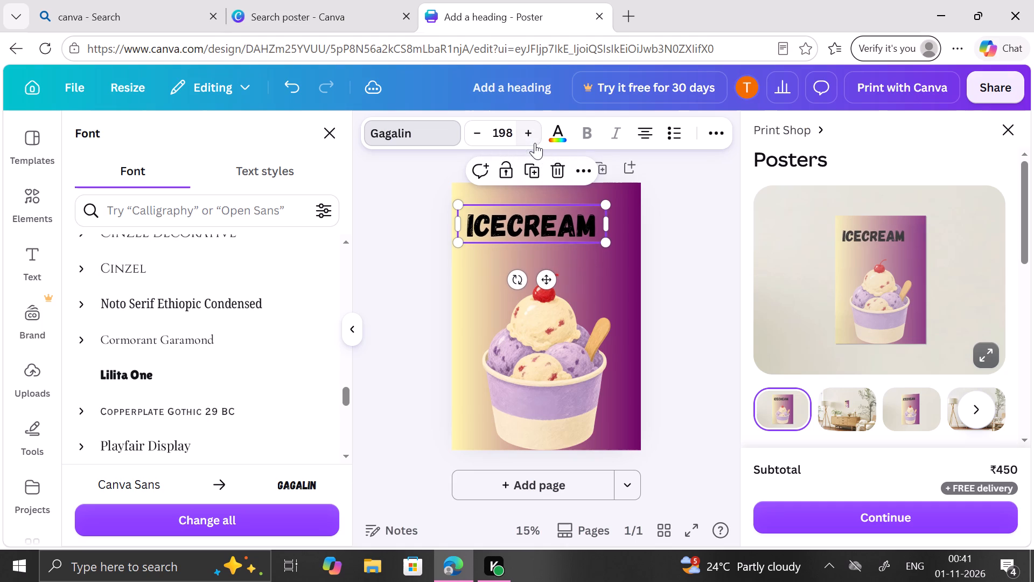
pyautogui.click(531, 123)
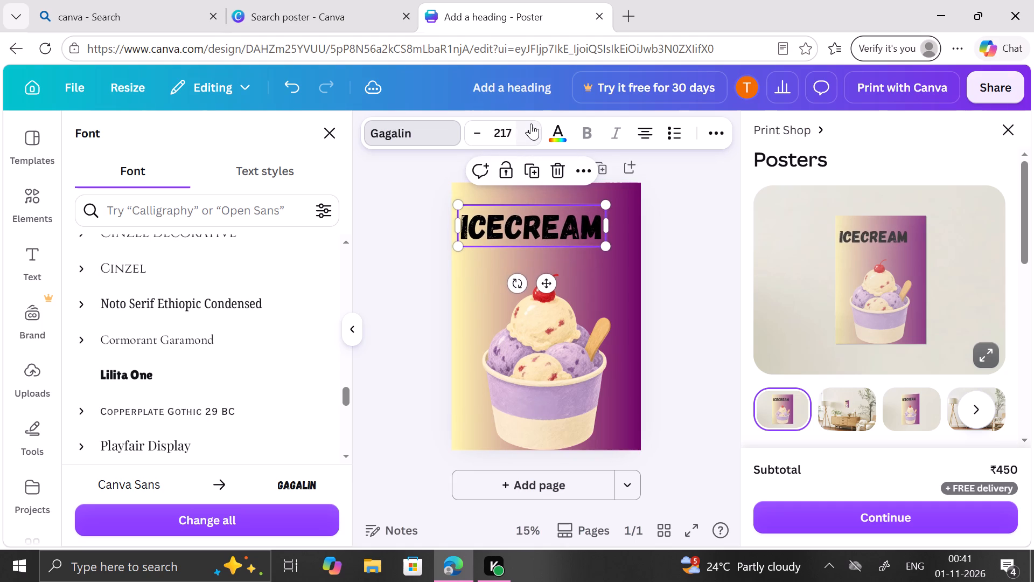
# Reposition the enlarged ICECREAM heading so it sits centred above the ice cream tub.
pyautogui.moveTo(557, 217); pyautogui.dragTo(574, 221)
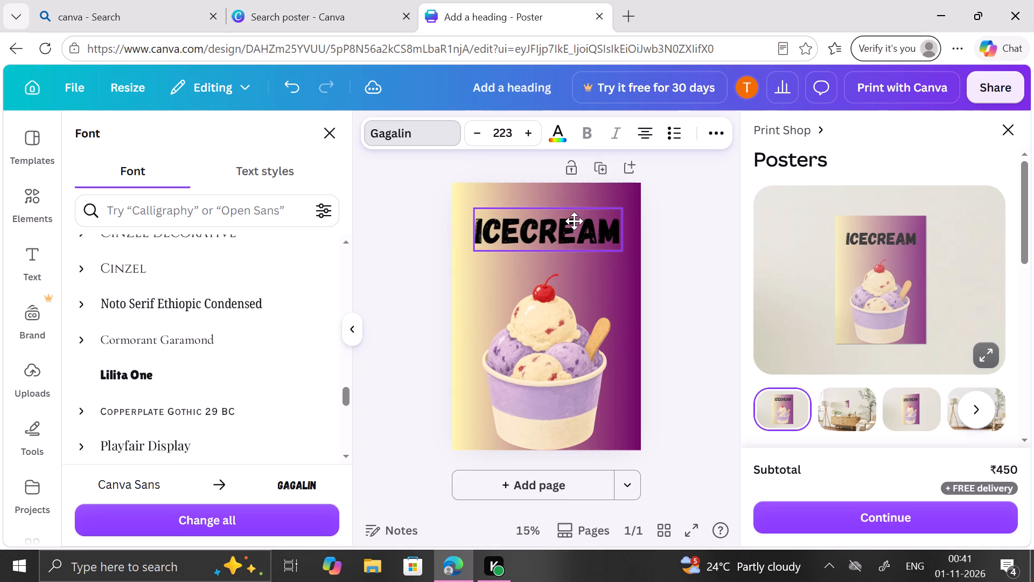
pyautogui.moveTo(574, 221); pyautogui.dragTo(571, 219)
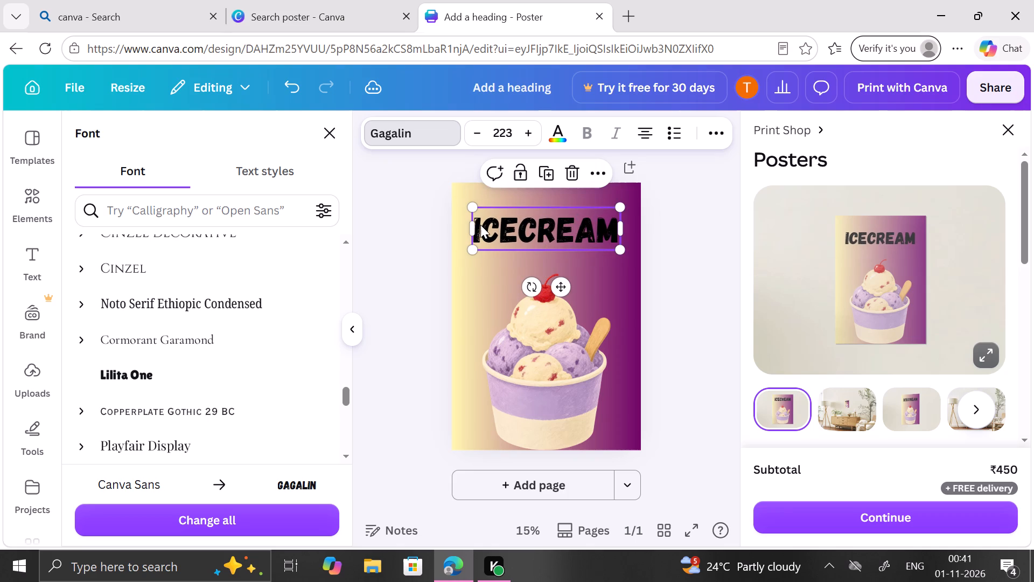
# Recolour the ICECREAM heading text with the light peach photo colour taken from the ice cream graphic.
pyautogui.tripleClick(480, 225)
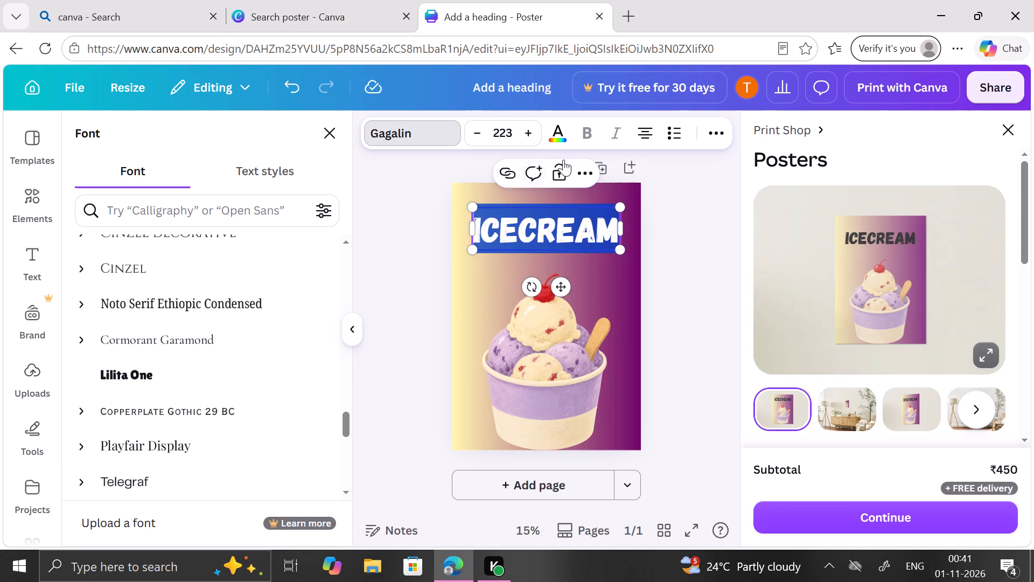
pyautogui.click(570, 134)
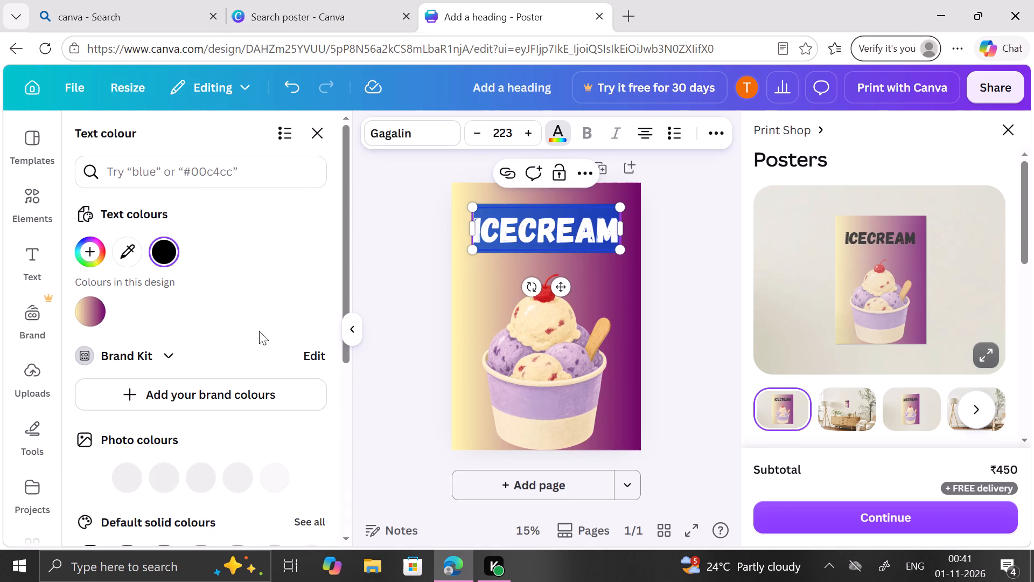
pyautogui.scroll(-1, 212, 365)
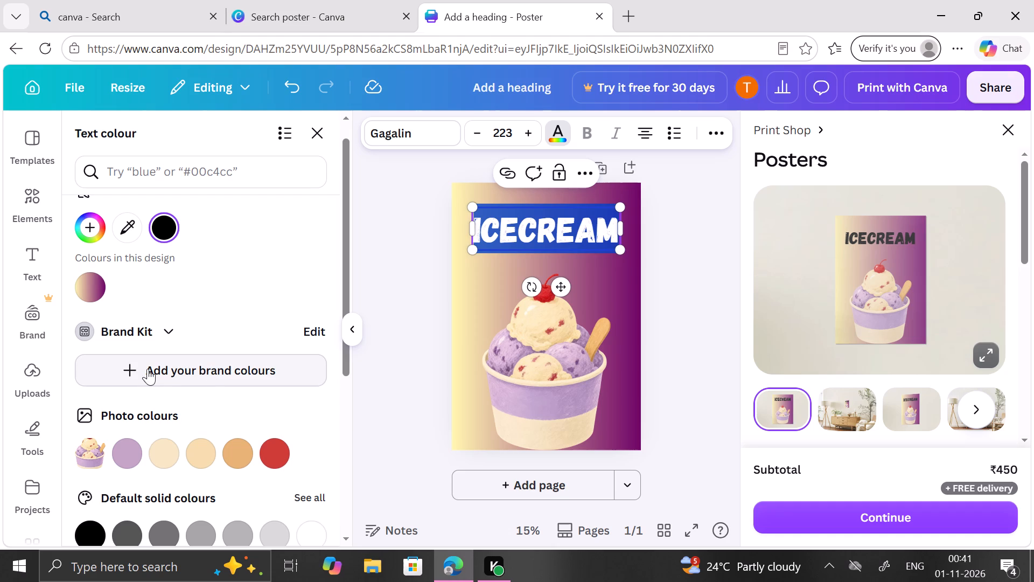
pyautogui.click(555, 115)
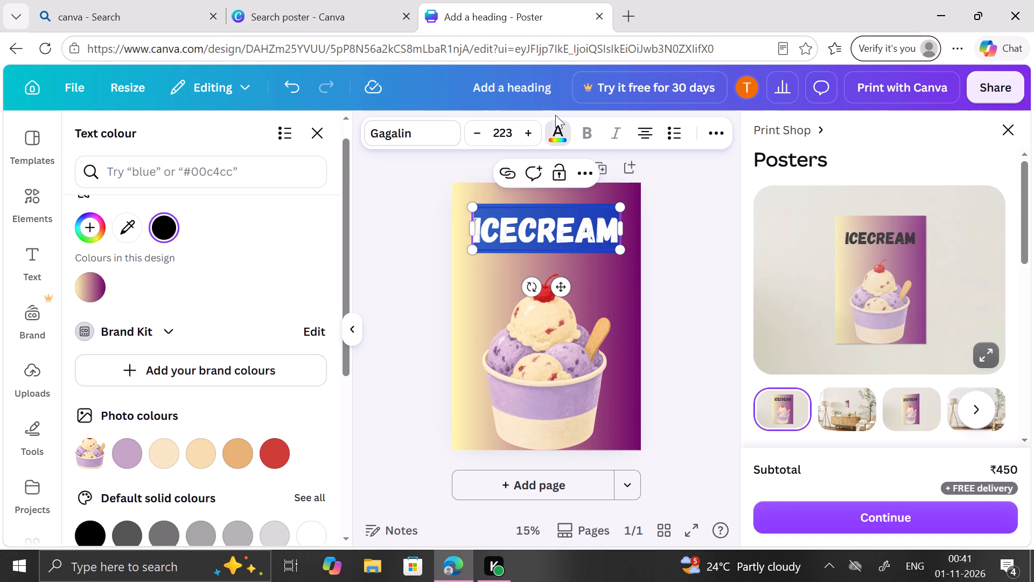
pyautogui.click(558, 127)
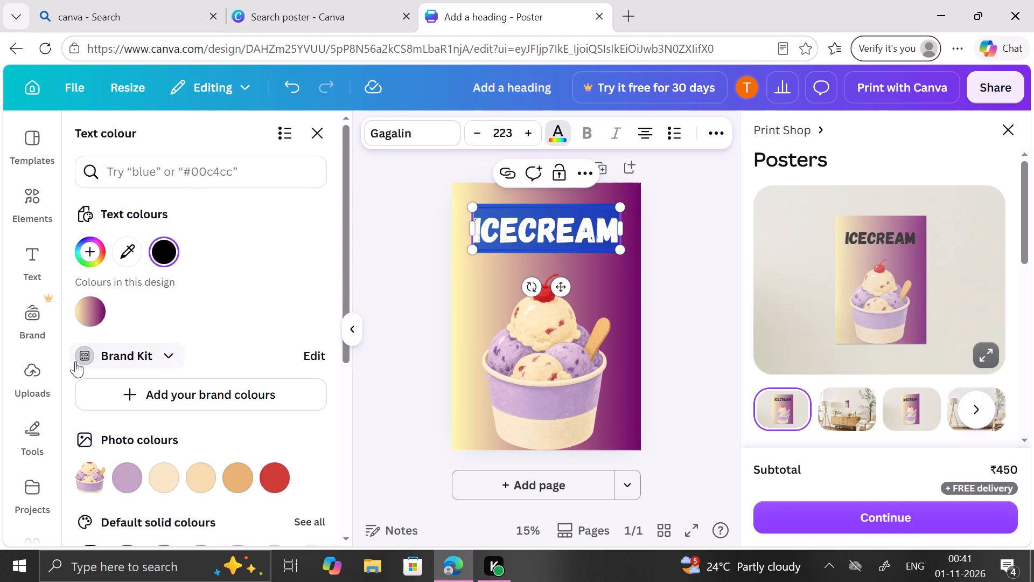
pyautogui.click(193, 474)
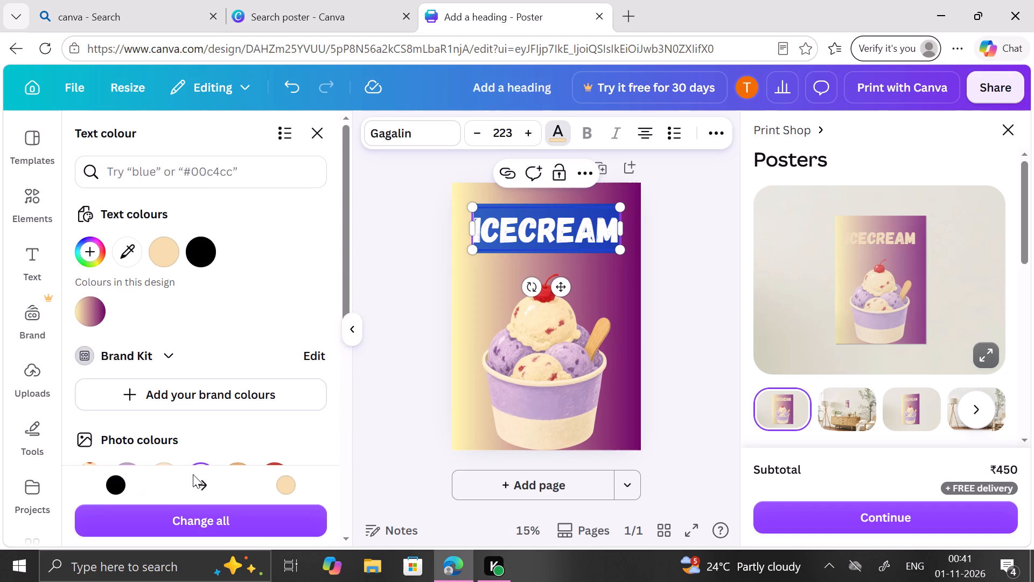
pyautogui.click(729, 383)
pyautogui.moveTo(562, 240); pyautogui.dragTo(575, 240)
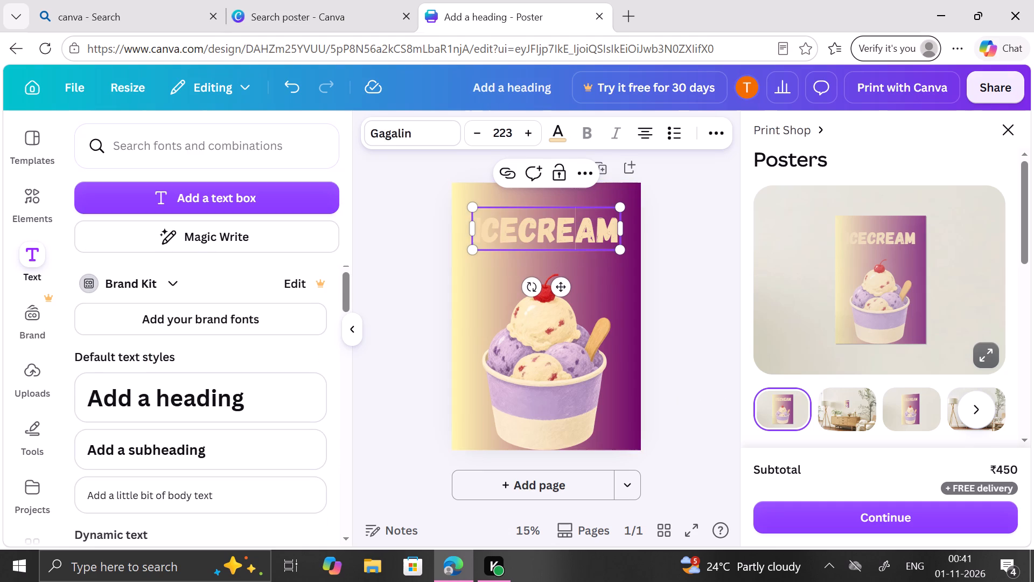
pyautogui.moveTo(575, 240); pyautogui.dragTo(578, 240)
pyautogui.click(698, 269)
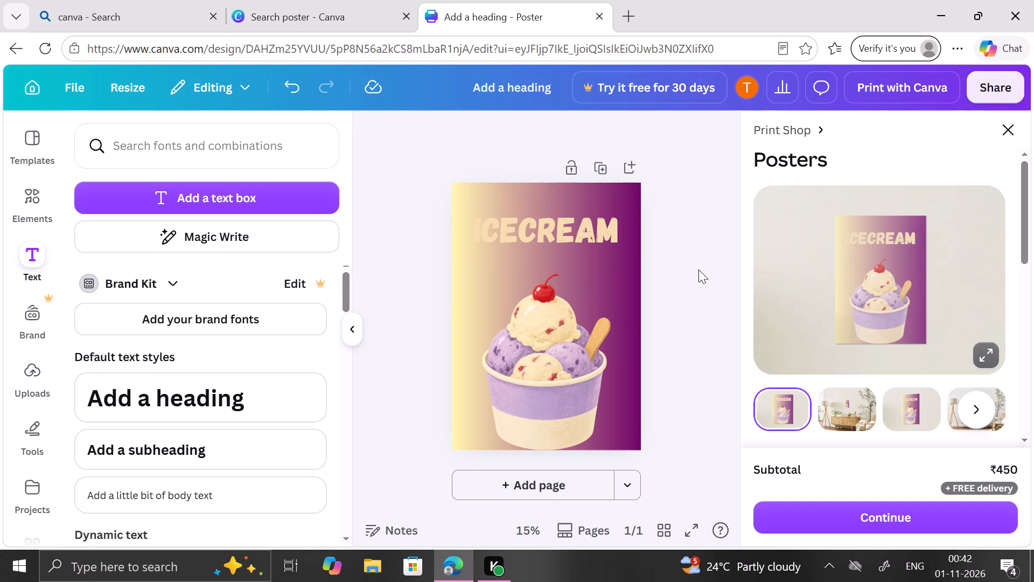
# Shift the ICECREAM heading slightly right and down, towards the darker purple side of the poster.
pyautogui.moveTo(600, 248); pyautogui.dragTo(616, 248)
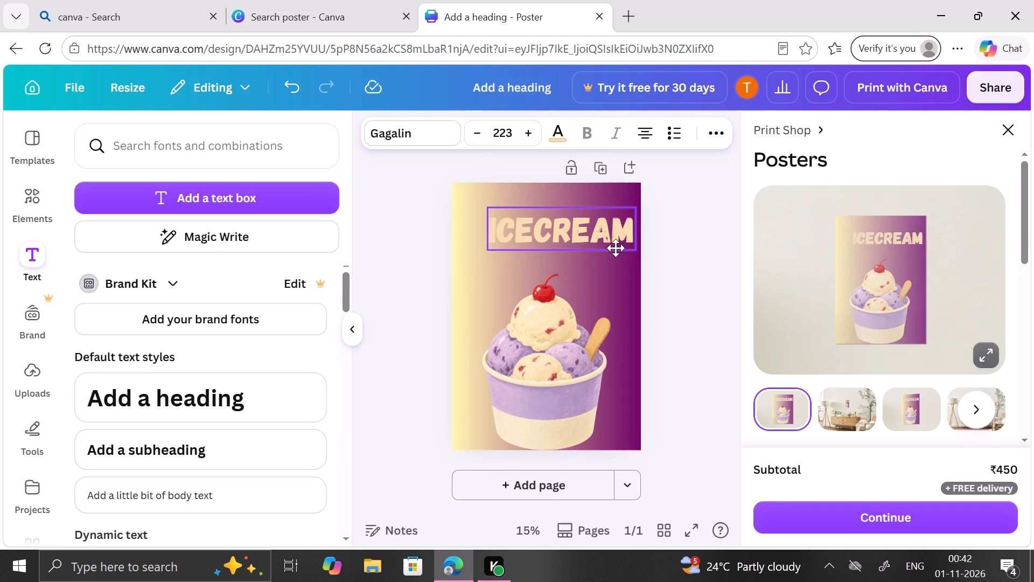
pyautogui.moveTo(616, 248); pyautogui.dragTo(616, 252)
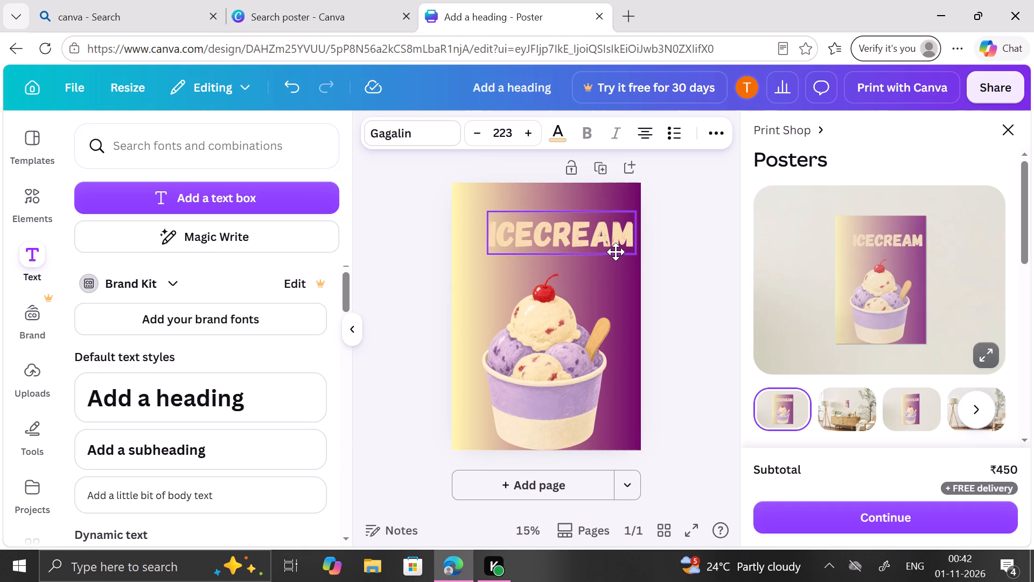
pyautogui.moveTo(616, 252); pyautogui.dragTo(616, 255)
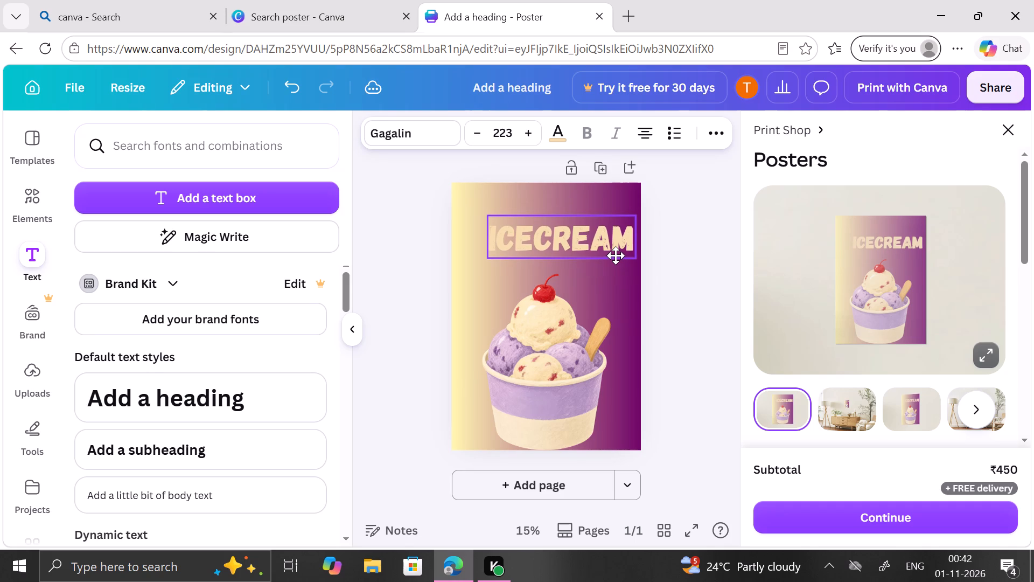
pyautogui.moveTo(616, 255); pyautogui.dragTo(616, 254)
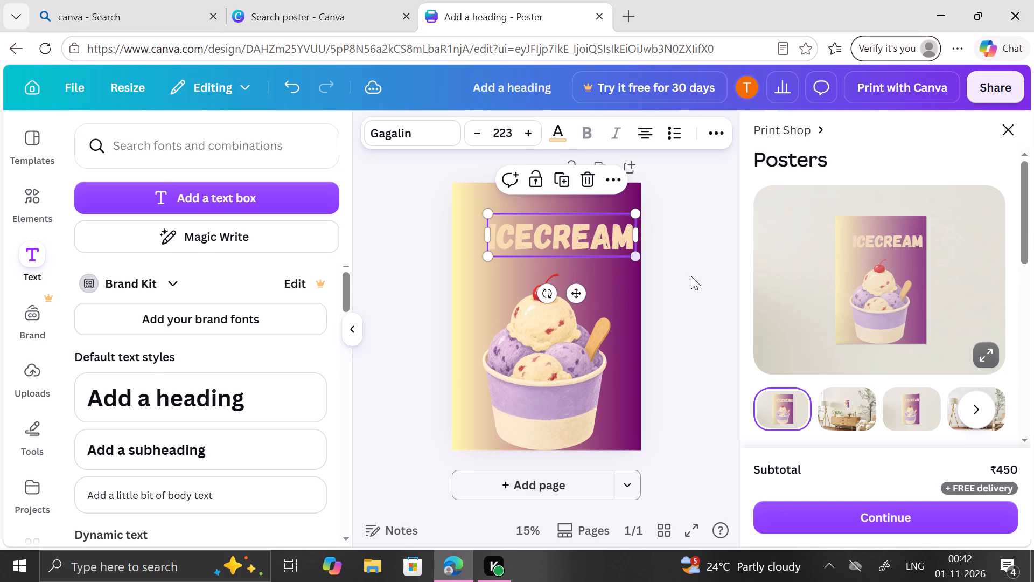
pyautogui.click(691, 276)
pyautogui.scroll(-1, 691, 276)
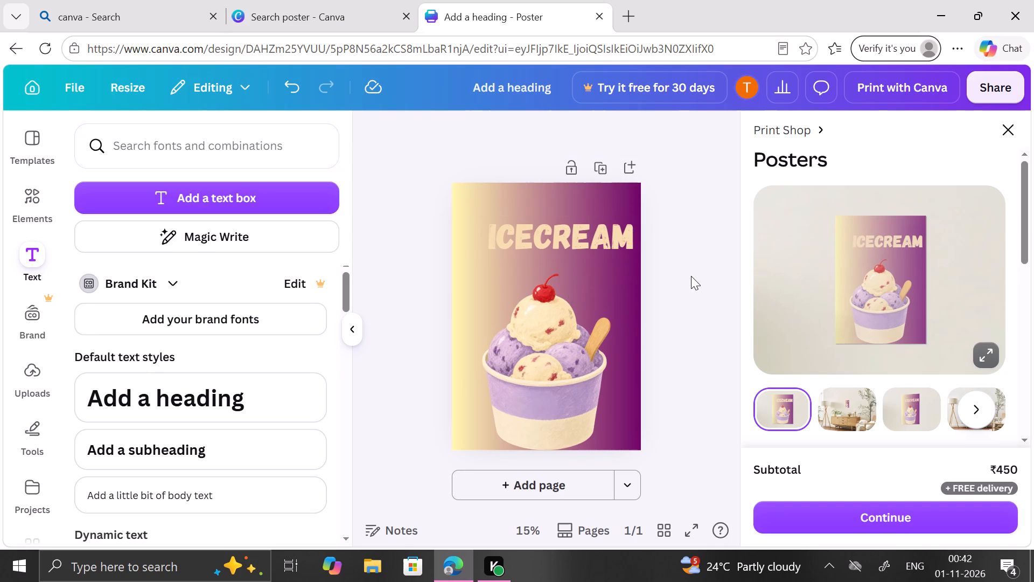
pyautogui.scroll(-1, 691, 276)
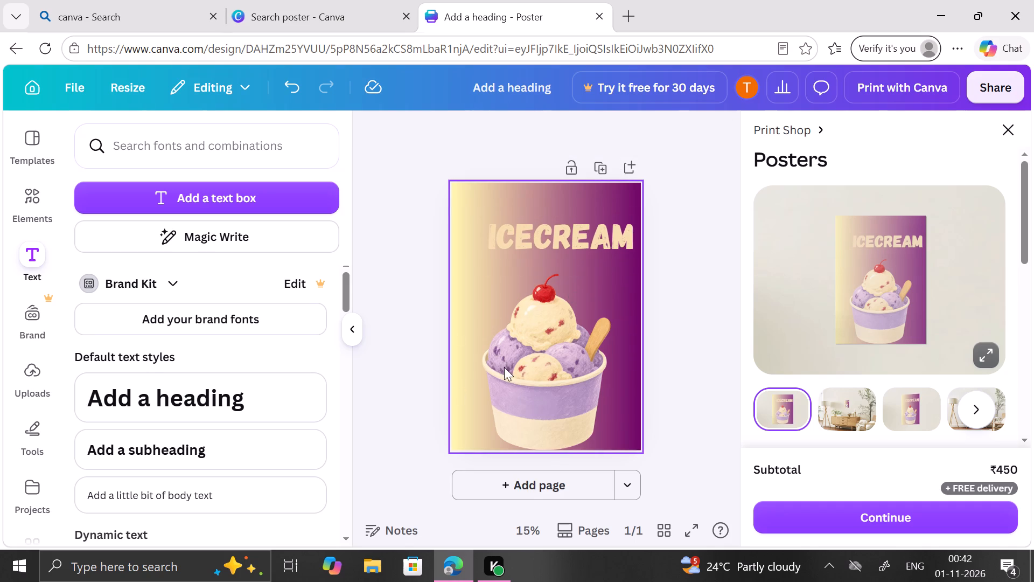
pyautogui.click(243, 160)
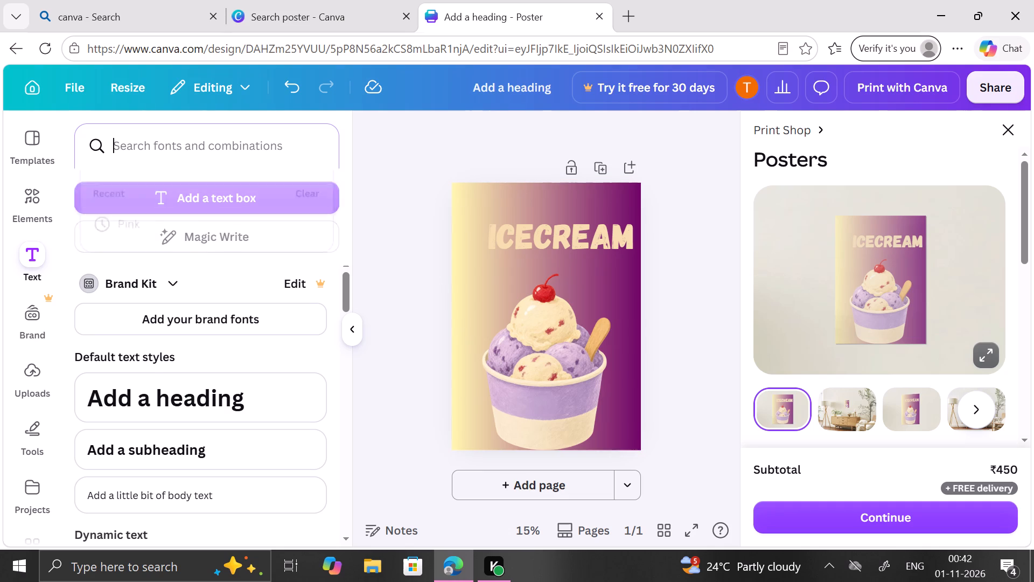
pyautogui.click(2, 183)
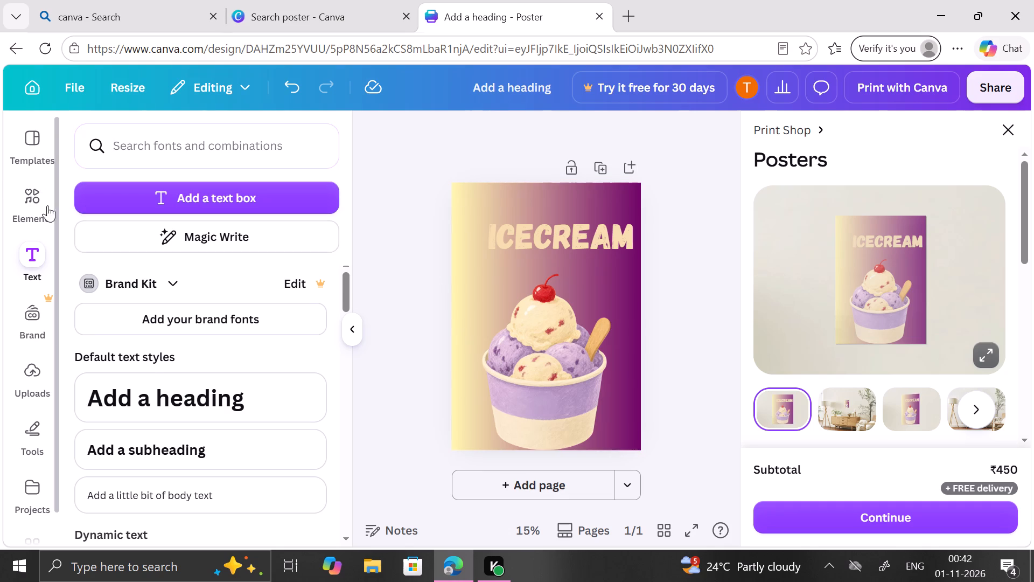
# Search the elements for GOLDEN and add the scattered gold glitter graphic to the poster.
pyautogui.click(50, 200)
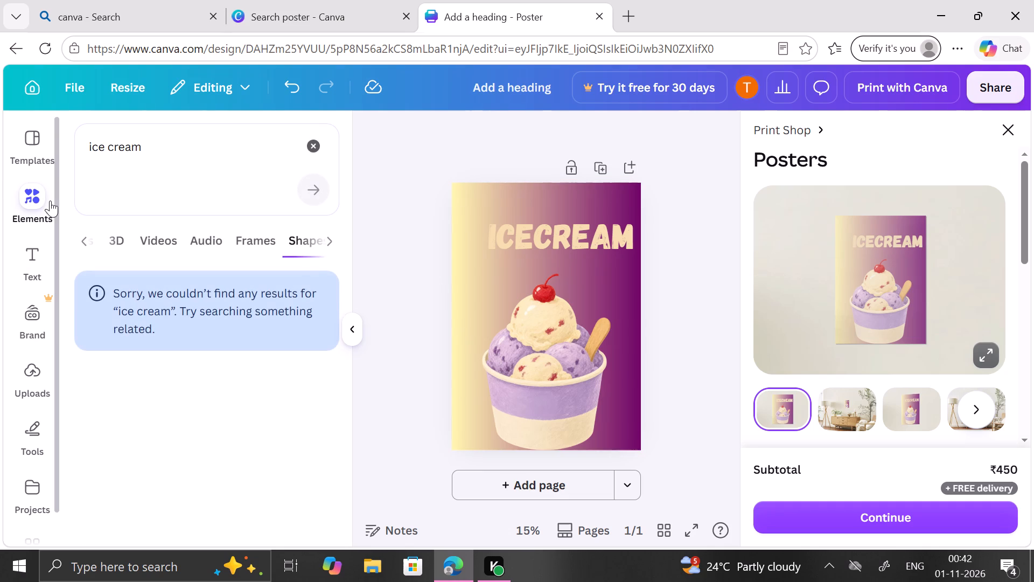
pyautogui.press('g')
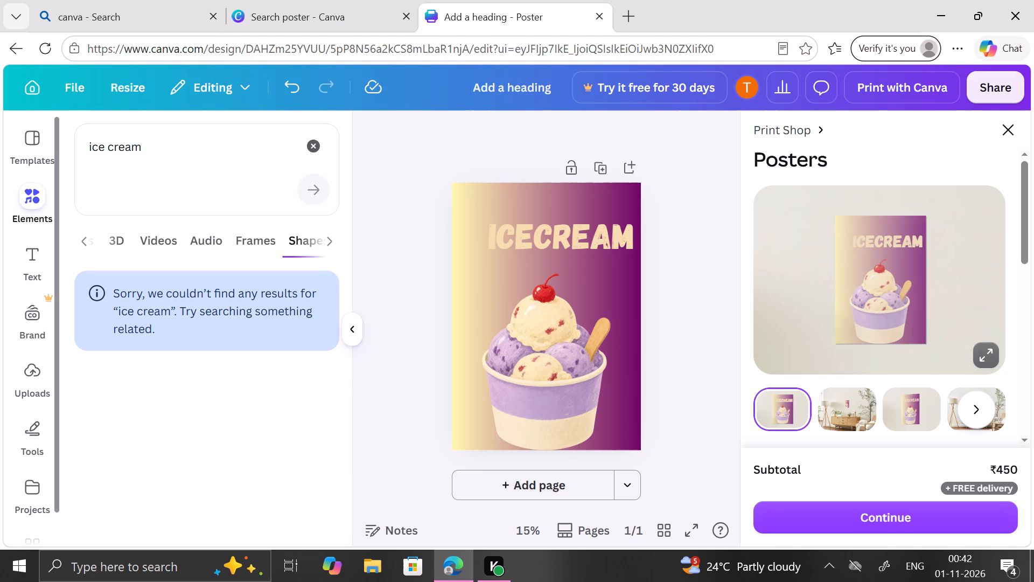
pyautogui.click(313, 145)
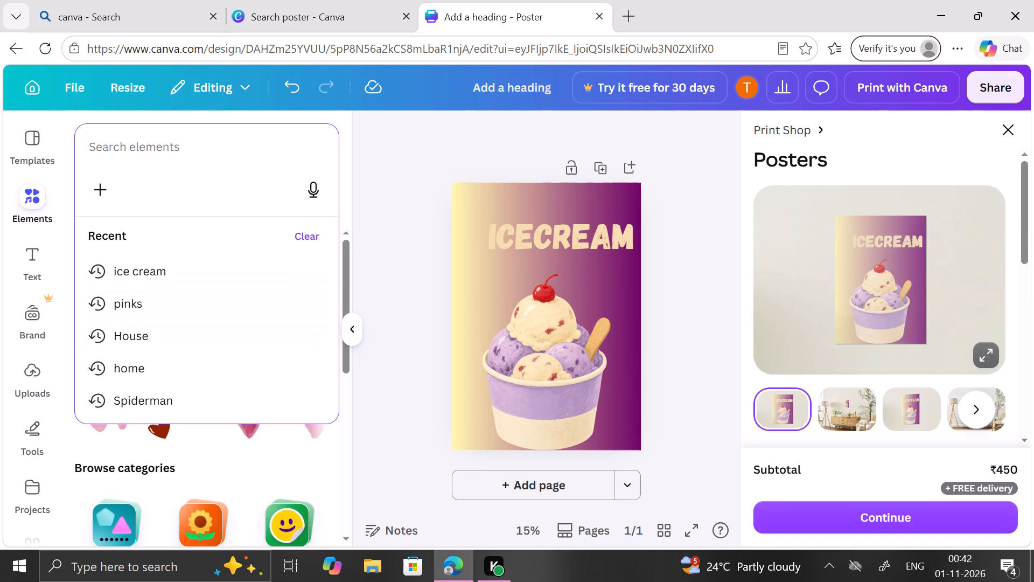
pyautogui.write('GOLDE')
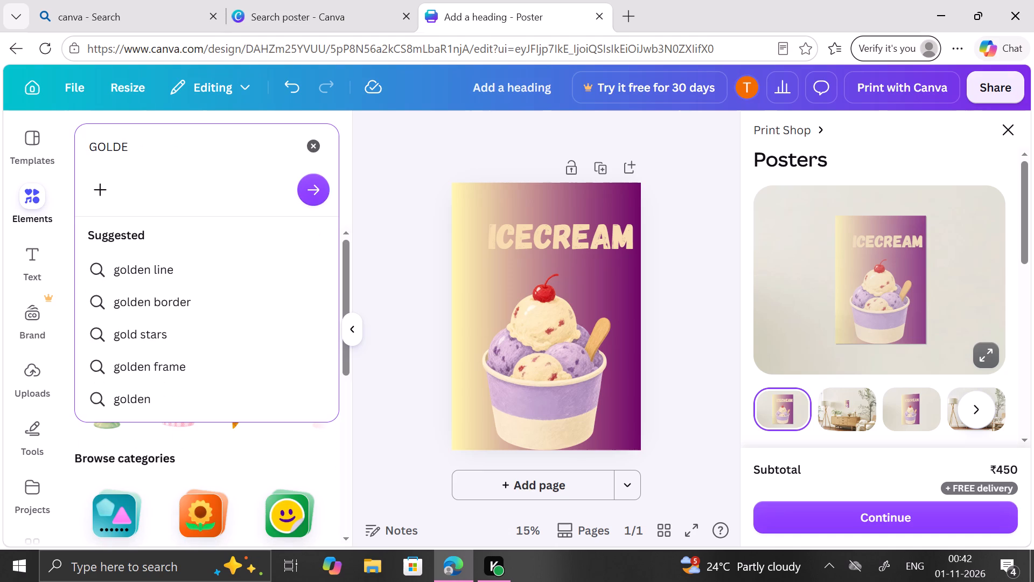
pyautogui.press('n')
pyautogui.press('Return')
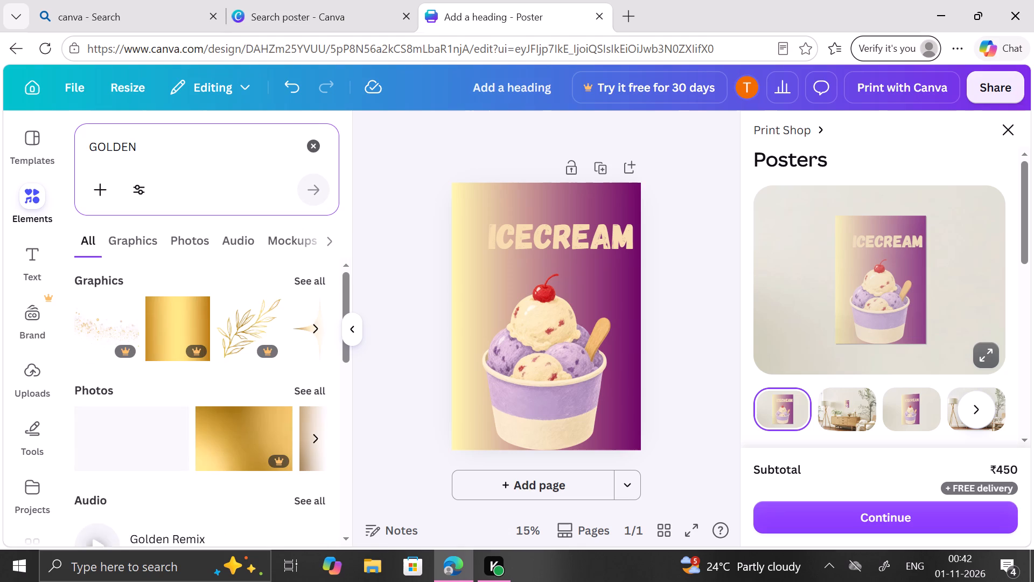
pyautogui.scroll(-2, 263, 136)
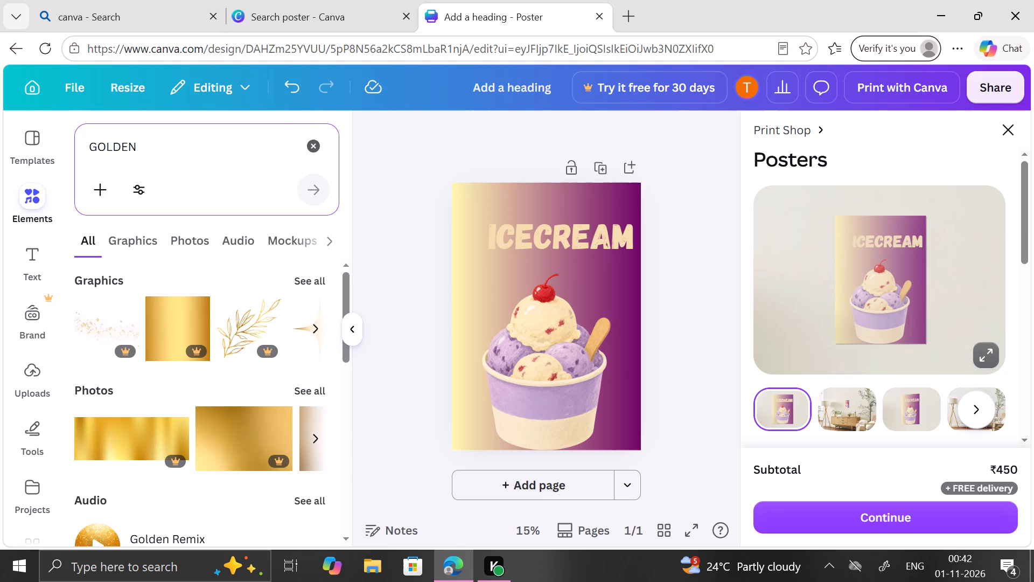
pyautogui.scroll(-1, 167, 179)
pyautogui.click(303, 280)
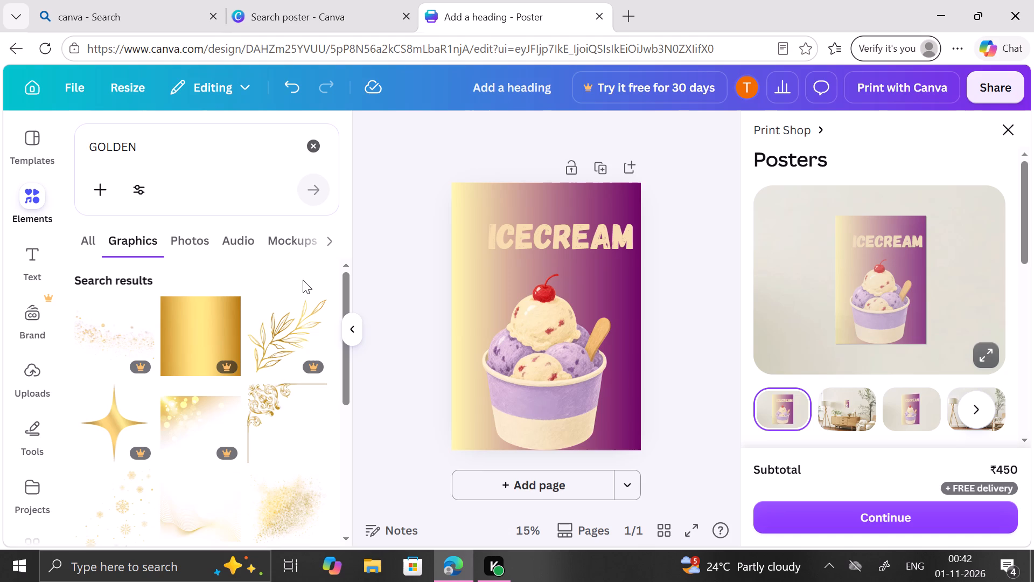
pyautogui.scroll(-2, 303, 280)
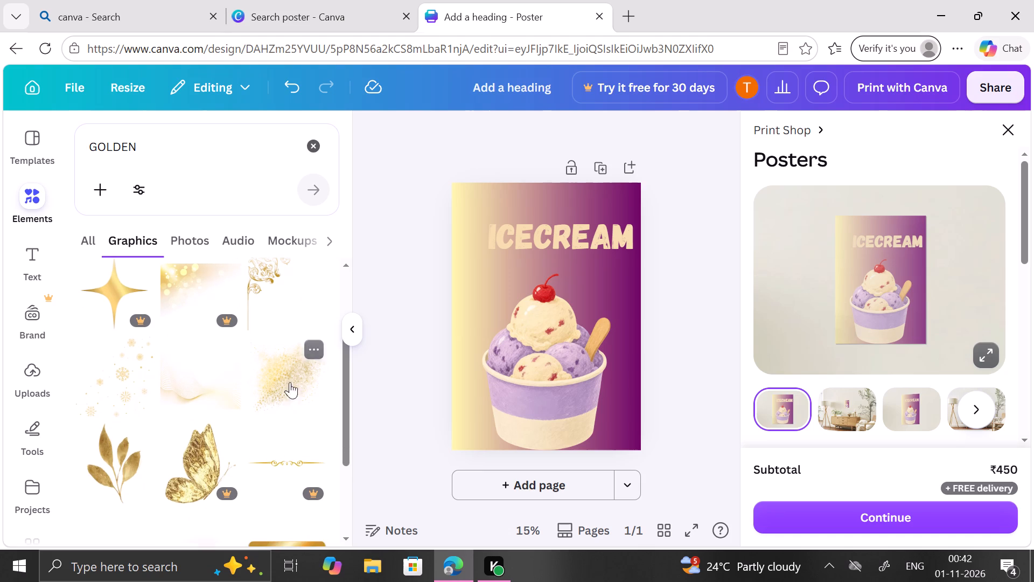
pyautogui.scroll(-1, 243, 389)
pyautogui.scroll(1, 243, 389)
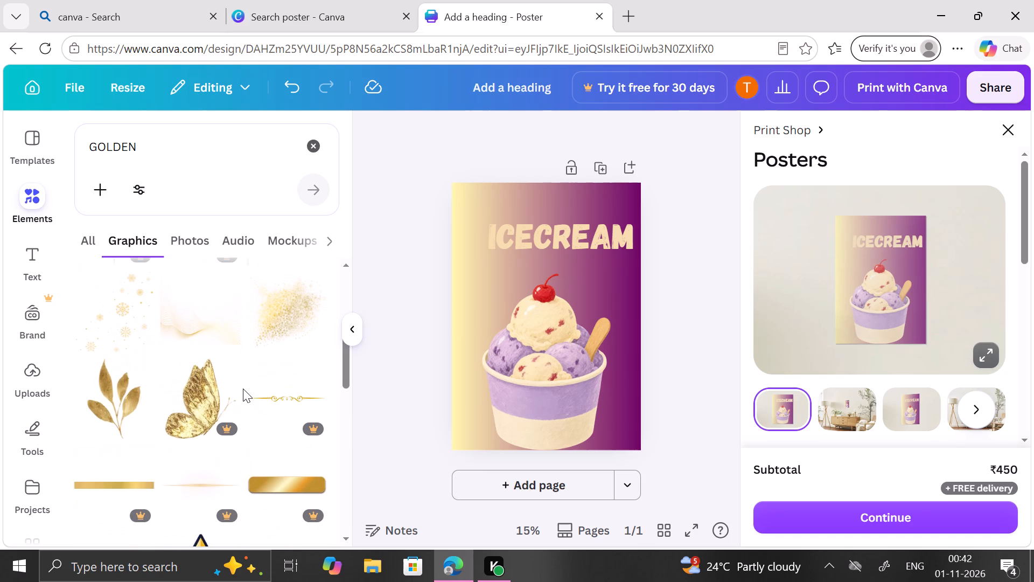
pyautogui.click(291, 341)
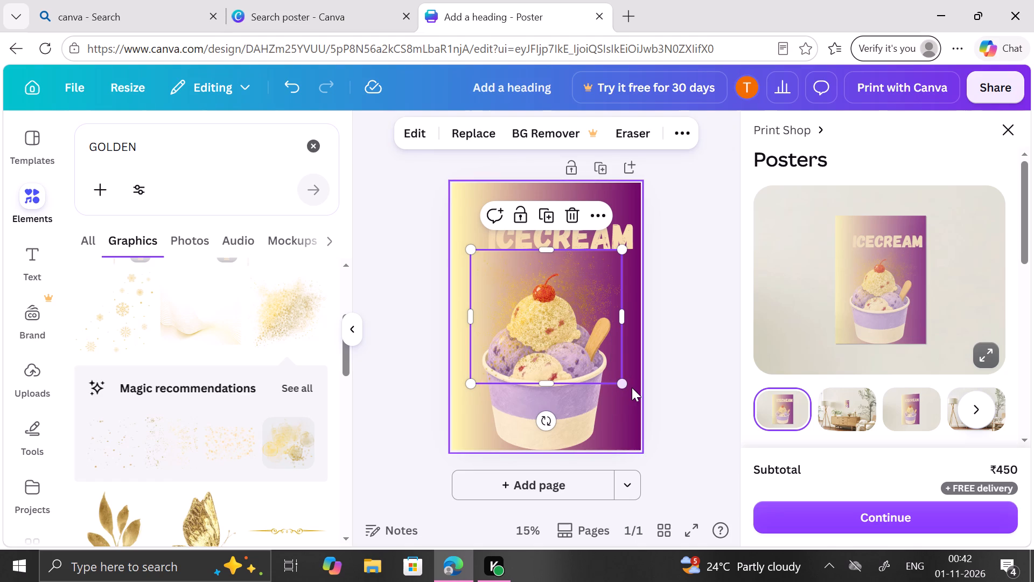
# Enlarge the gold glitter graphic beyond the poster's edges so it covers the tub and the heading area.
pyautogui.moveTo(627, 386); pyautogui.dragTo(693, 469)
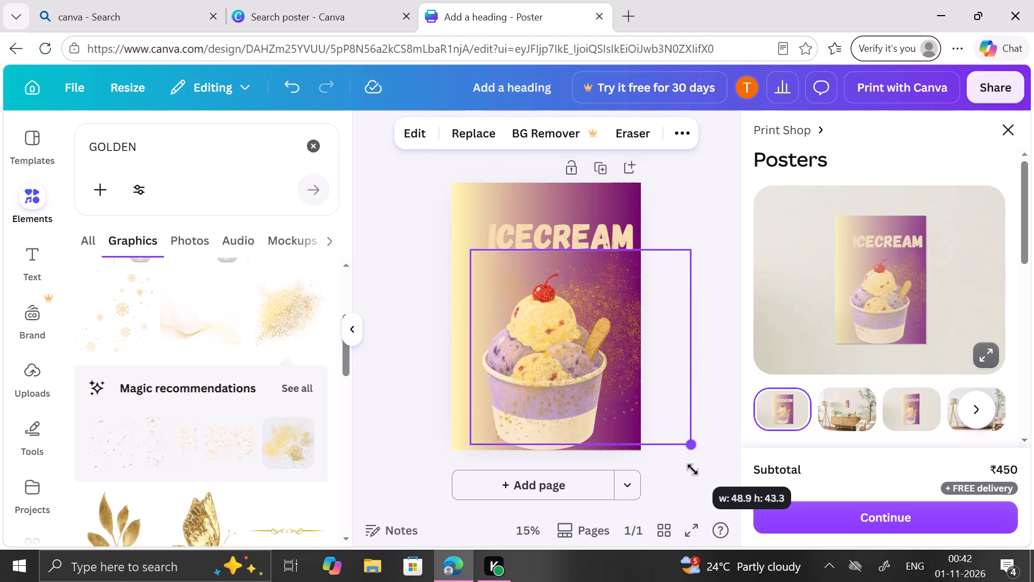
pyautogui.moveTo(693, 469); pyautogui.dragTo(712, 497)
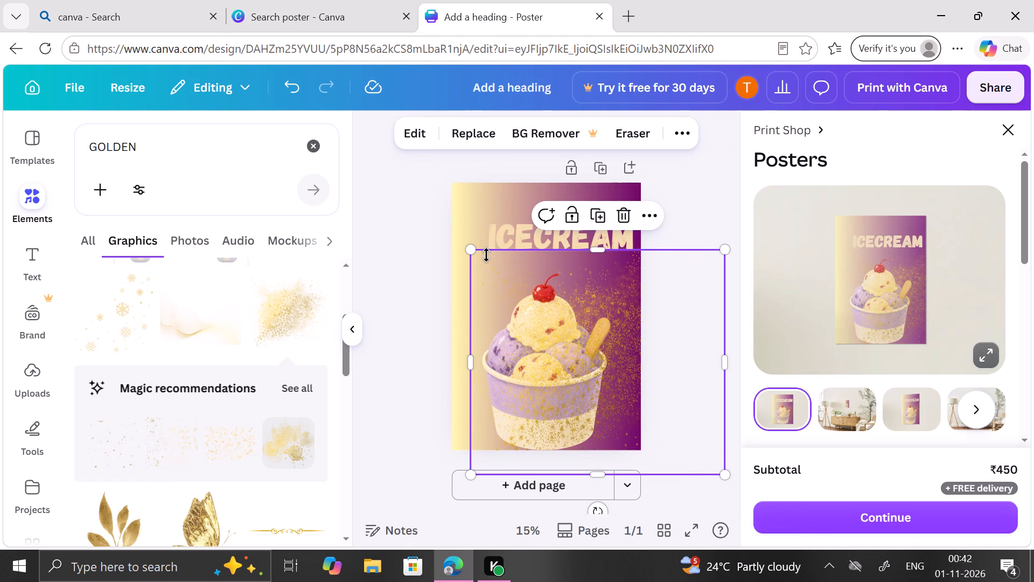
pyautogui.moveTo(466, 251); pyautogui.dragTo(457, 172)
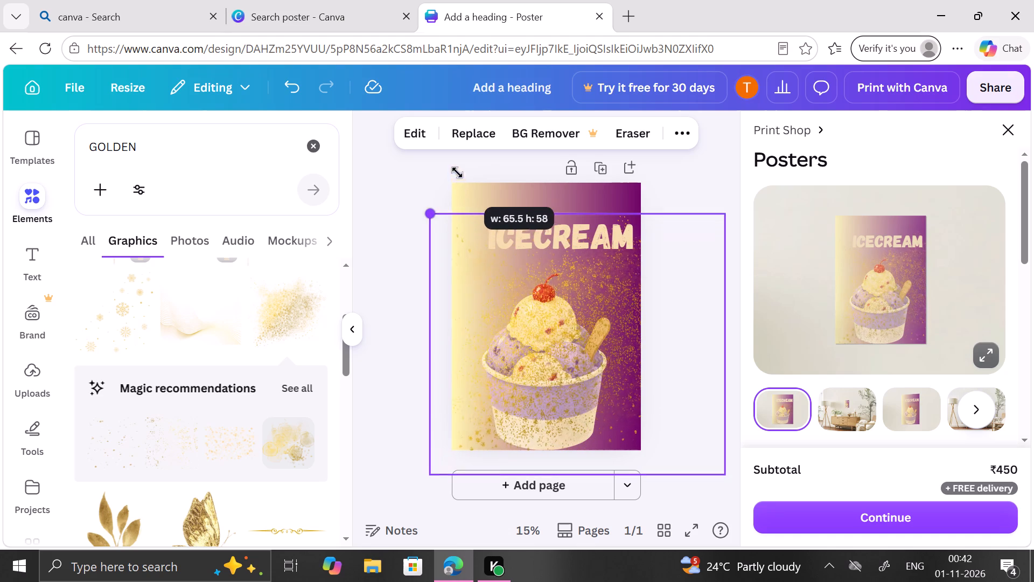
pyautogui.moveTo(457, 172); pyautogui.dragTo(457, 167)
# Reposition the ICECREAM heading slightly left and lower, just above the cherry on the ice cream.
pyautogui.moveTo(505, 246); pyautogui.dragTo(567, 235)
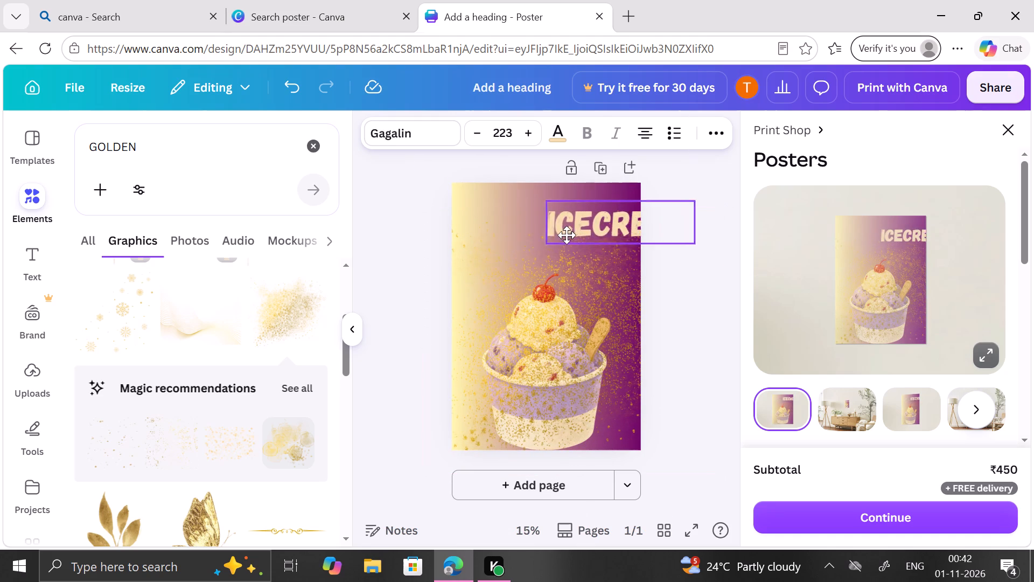
pyautogui.moveTo(567, 235); pyautogui.dragTo(501, 244)
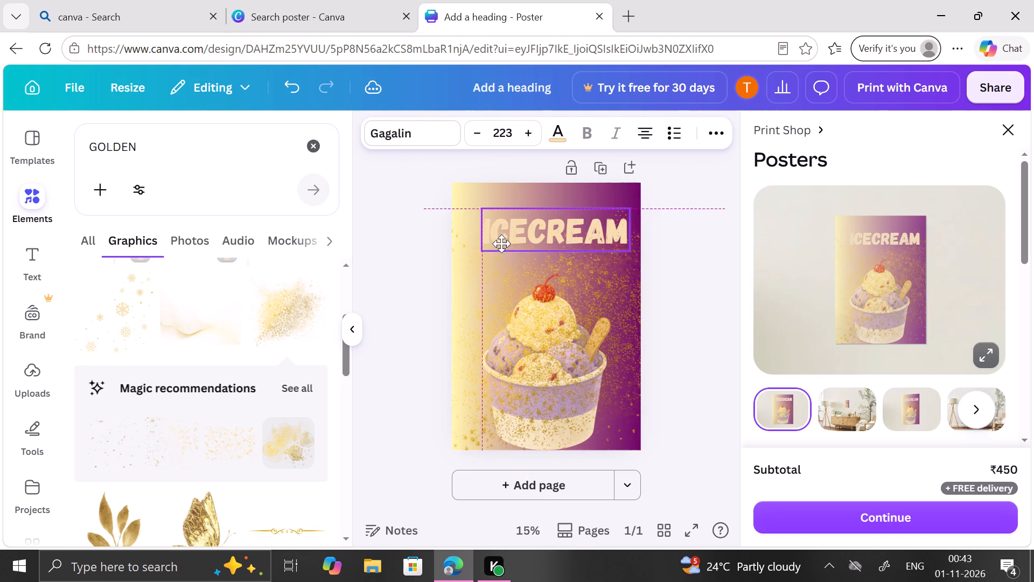
pyautogui.moveTo(501, 244); pyautogui.dragTo(499, 252)
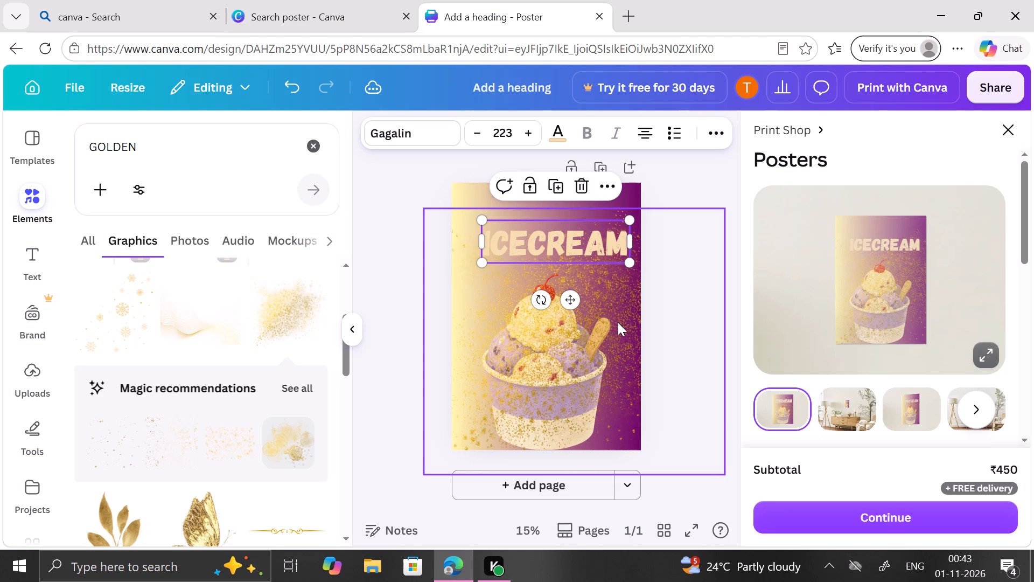
# Move the gold glitter graphic down and to the right so it sits over the poster's lower-right area, below the heading.
pyautogui.moveTo(609, 384); pyautogui.dragTo(649, 437)
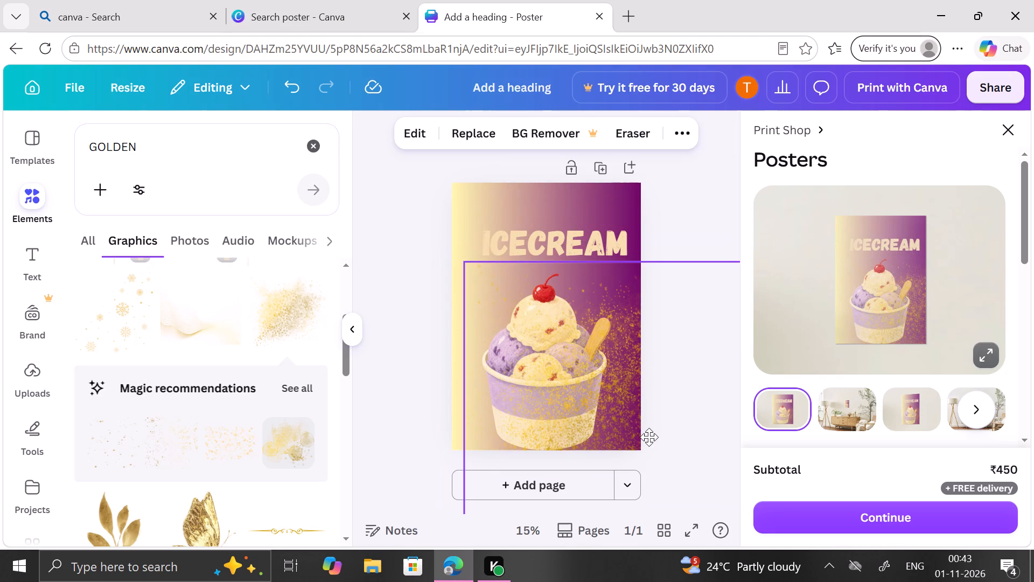
pyautogui.moveTo(649, 437); pyautogui.dragTo(649, 439)
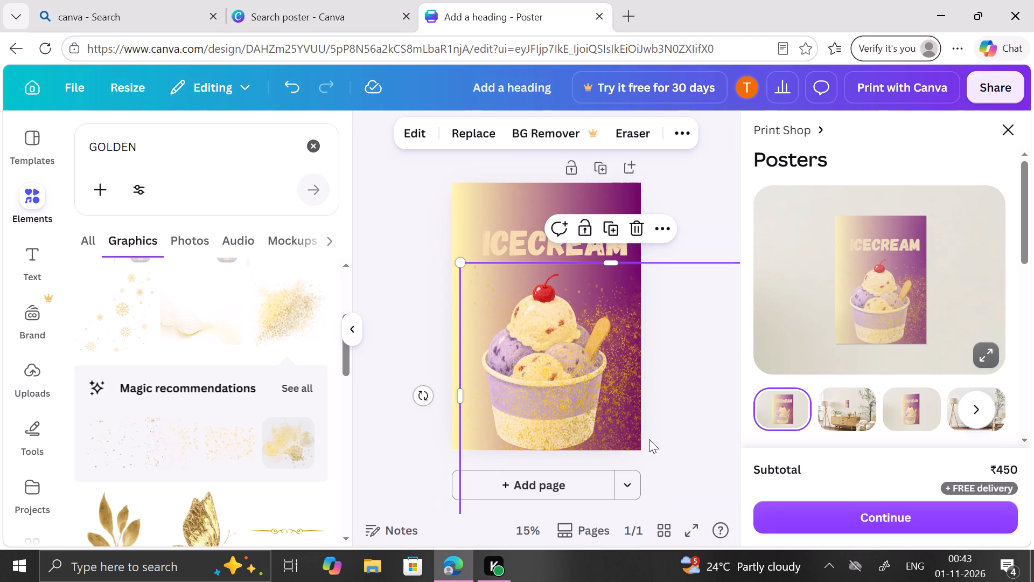
# Add the fine gold wavy-lines graphic from the GOLDEN results and align it to the poster's left edge below the heading.
pyautogui.click(419, 357)
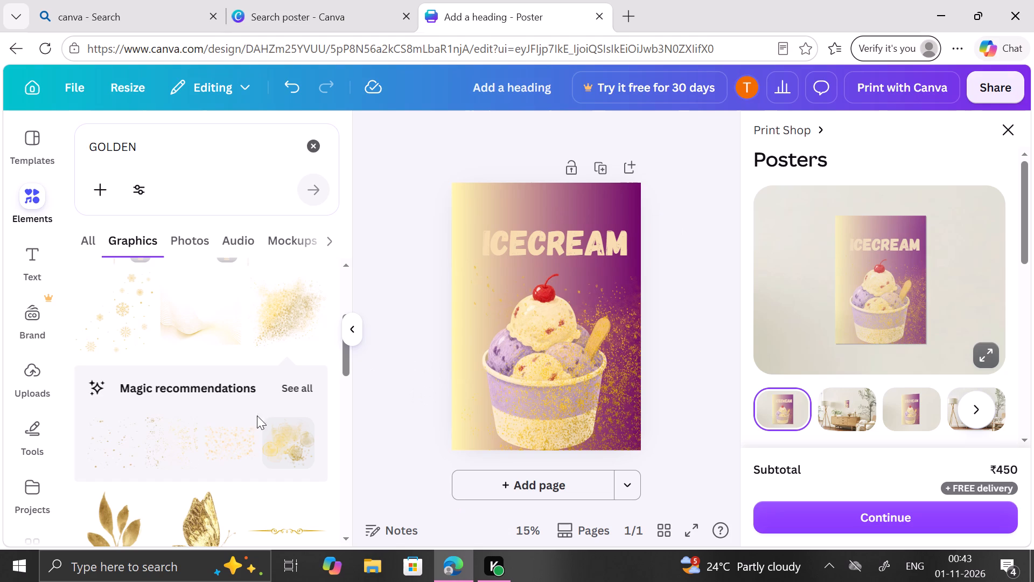
pyautogui.scroll(-2, 230, 427)
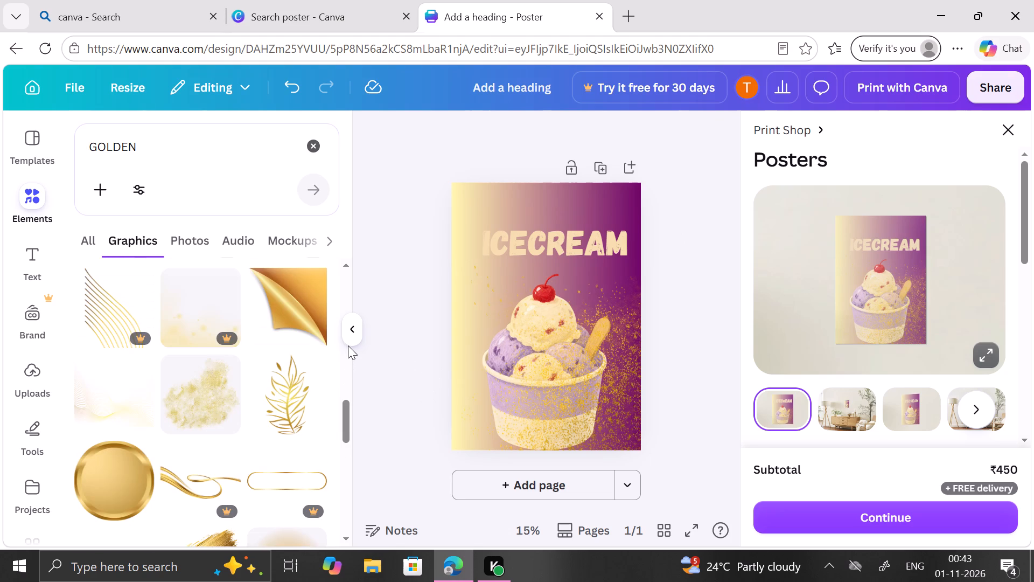
pyautogui.scroll(-1, 200, 419)
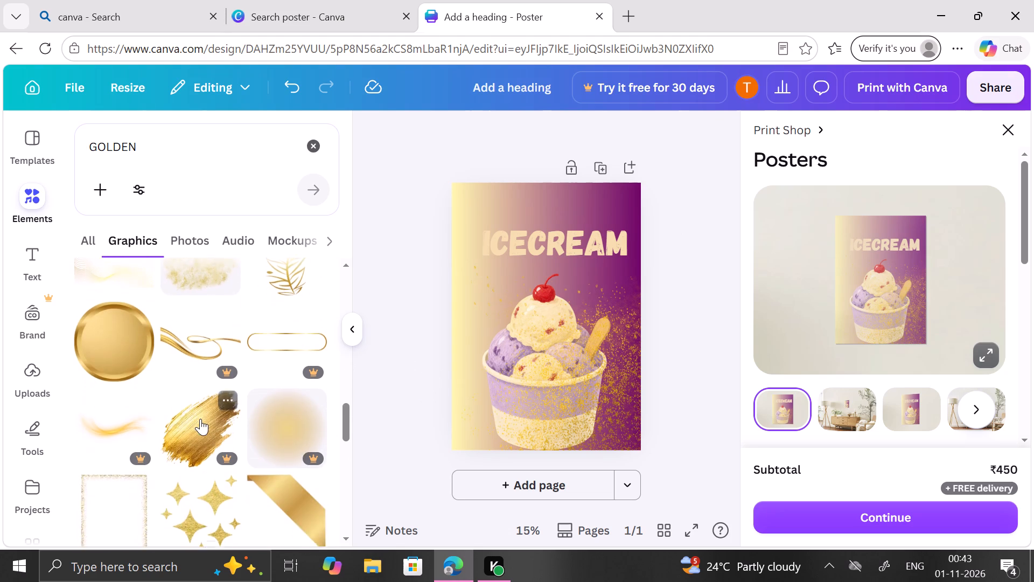
pyautogui.scroll(1, 200, 419)
pyautogui.click(132, 313)
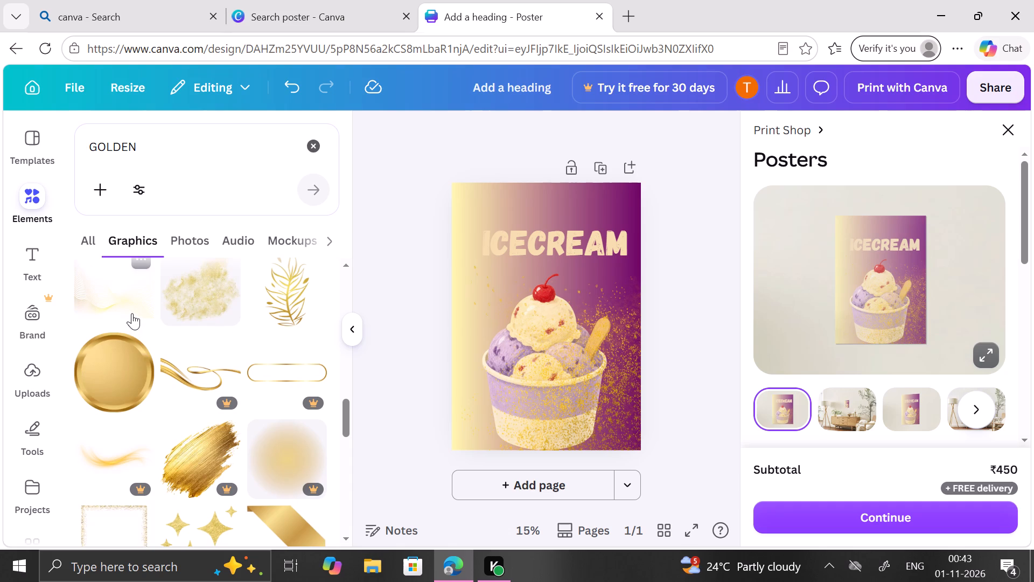
pyautogui.moveTo(492, 355); pyautogui.dragTo(492, 363)
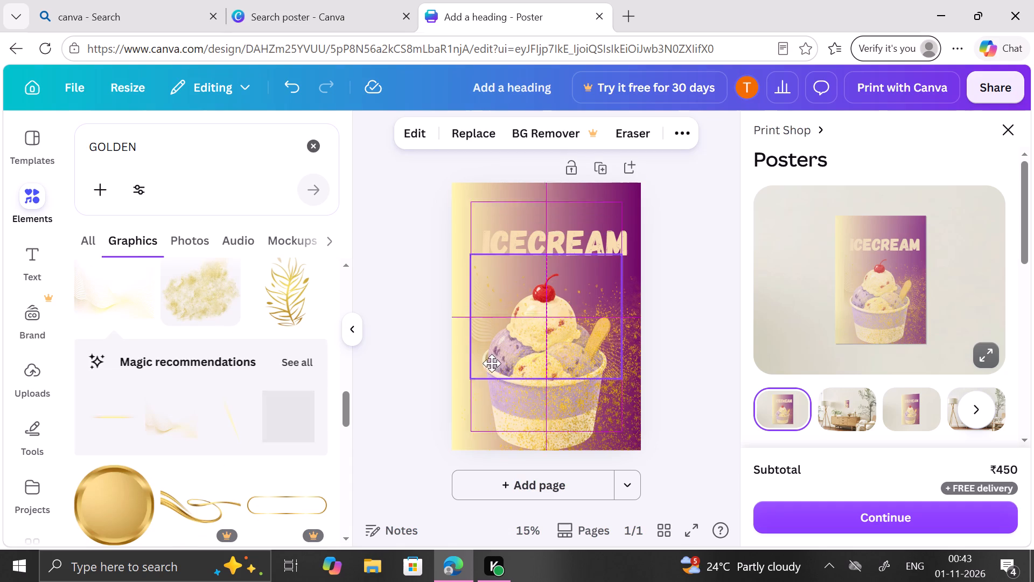
pyautogui.moveTo(492, 363); pyautogui.dragTo(473, 378)
# Enlarge the gold wavy-lines graphic to about 48.6 by 40.1 and lower it across the bottom of the poster.
pyautogui.moveTo(605, 402); pyautogui.dragTo(612, 409)
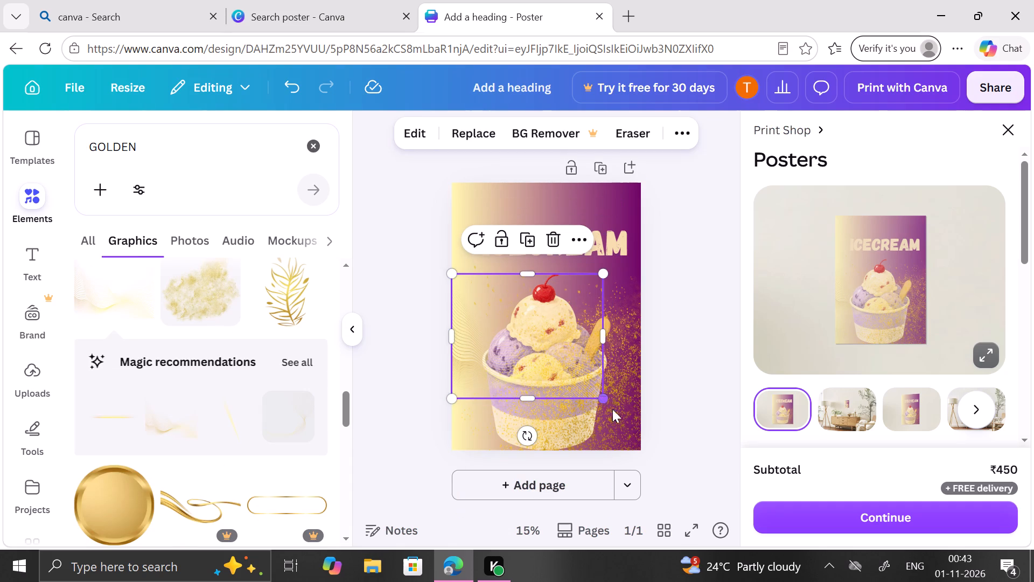
pyautogui.moveTo(612, 409); pyautogui.dragTo(660, 474)
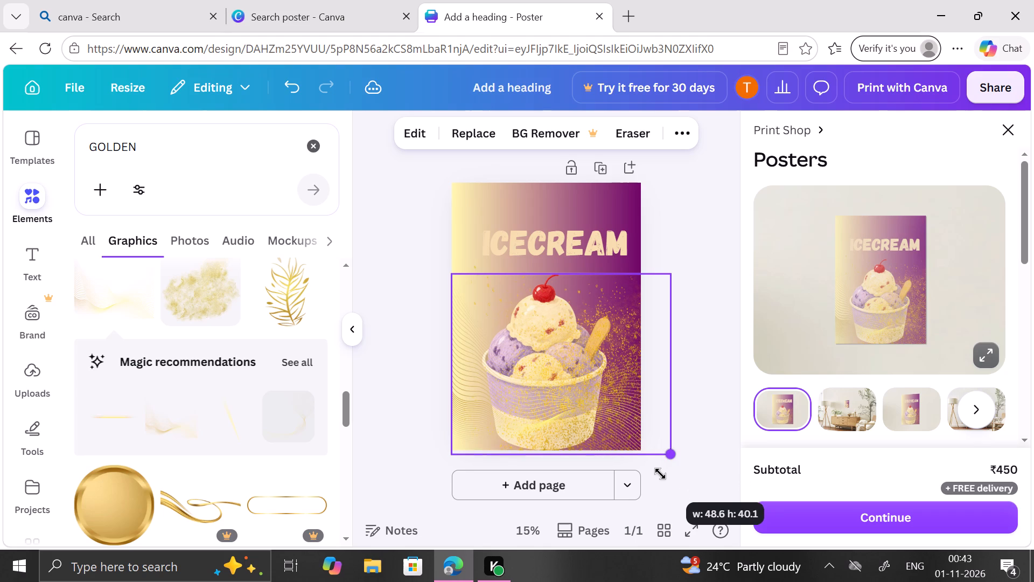
pyautogui.moveTo(660, 474); pyautogui.dragTo(660, 474)
pyautogui.doubleClick(613, 335)
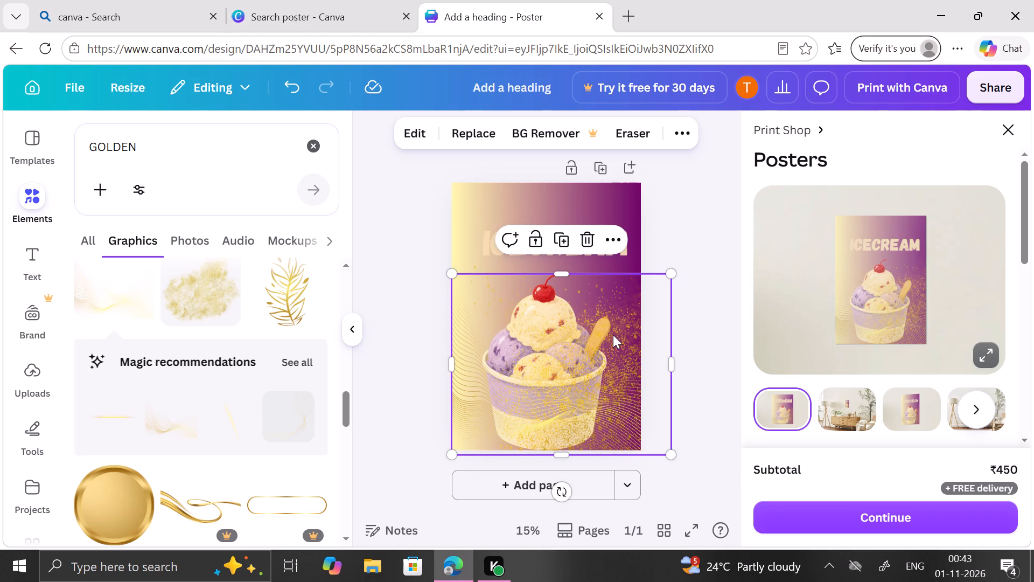
pyautogui.click(683, 234)
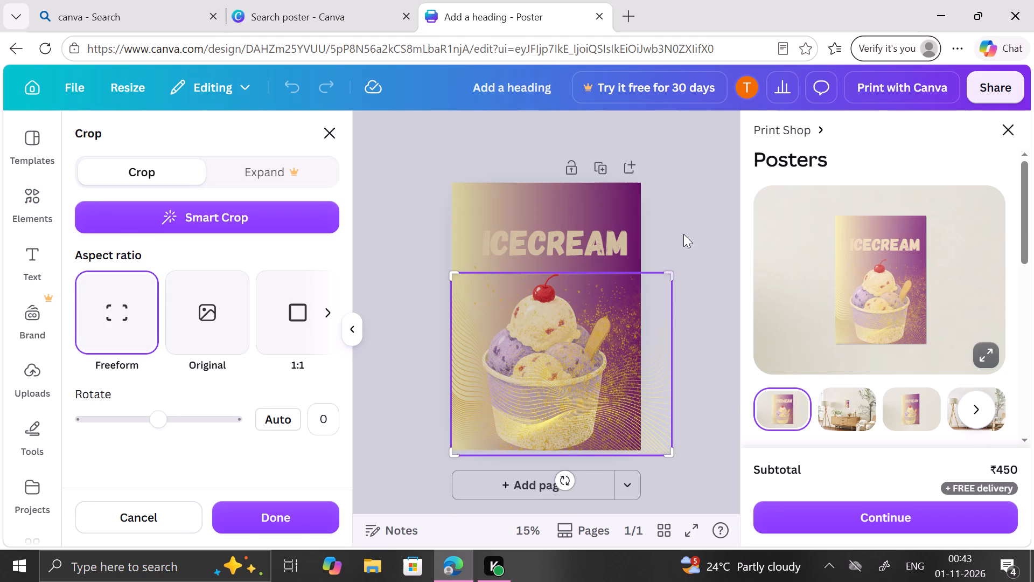
pyautogui.click(627, 338)
pyautogui.moveTo(627, 338); pyautogui.dragTo(626, 325)
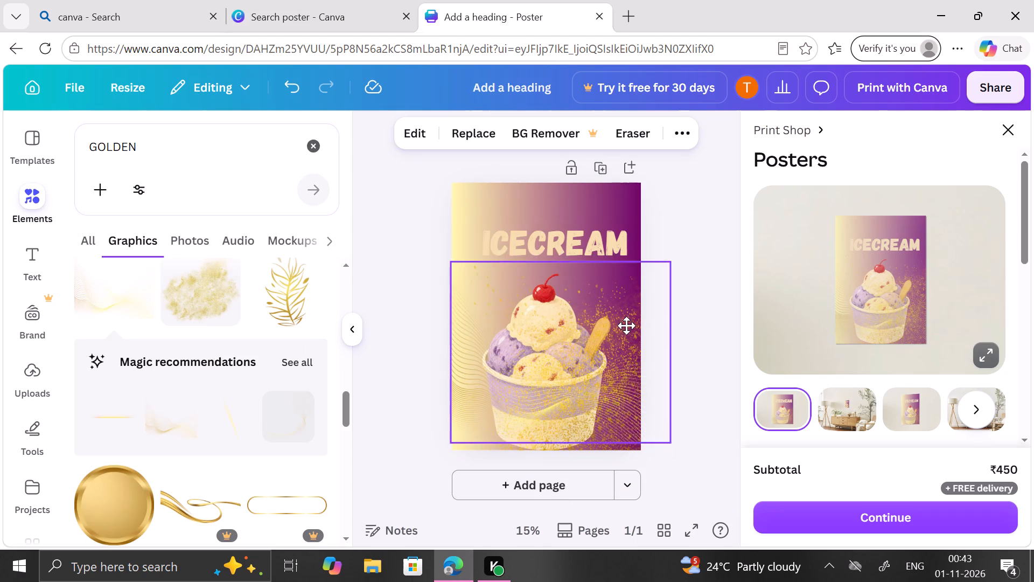
pyautogui.moveTo(626, 325); pyautogui.dragTo(626, 360)
# Move the gold glitter graphic up and to the right so it runs along the poster's right side from the top edge.
pyautogui.moveTo(605, 281); pyautogui.dragTo(618, 235)
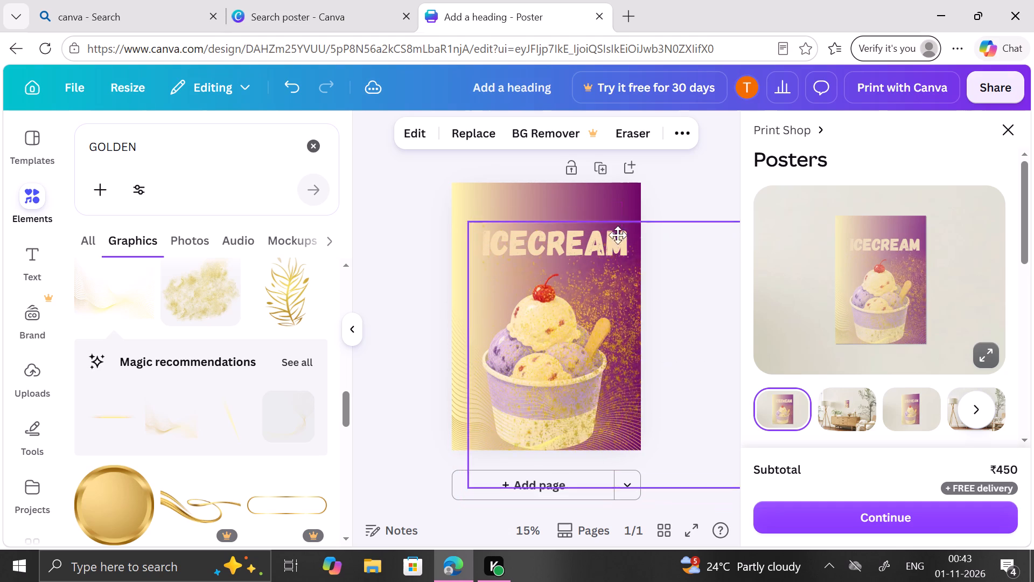
pyautogui.moveTo(618, 235); pyautogui.dragTo(654, 203)
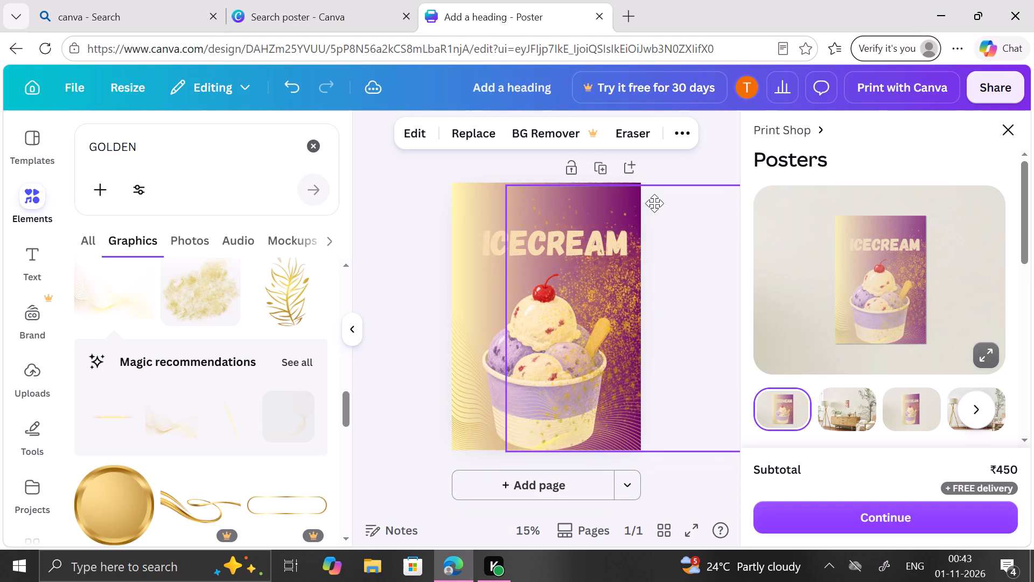
pyautogui.moveTo(654, 203); pyautogui.dragTo(654, 202)
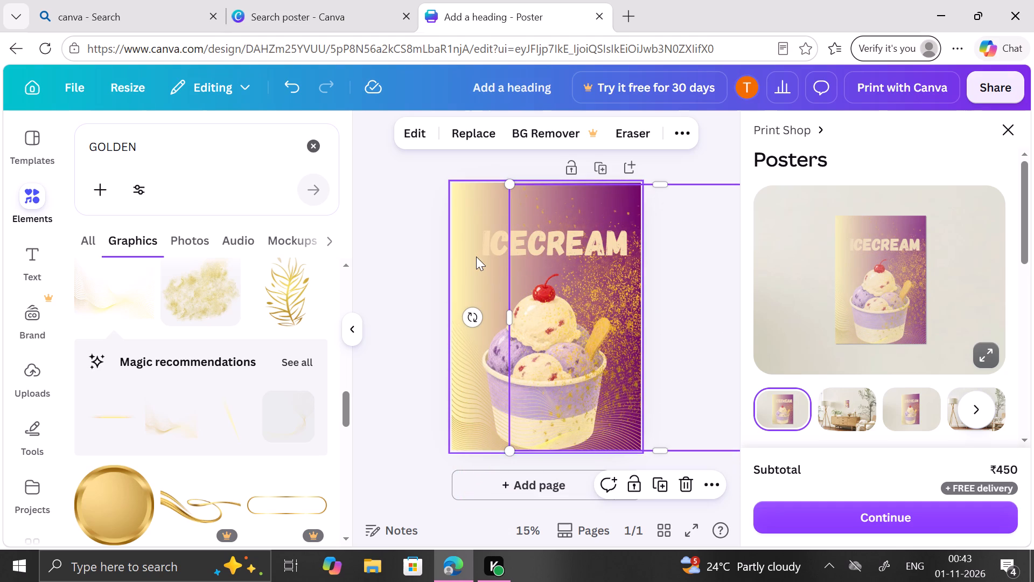
pyautogui.click(422, 261)
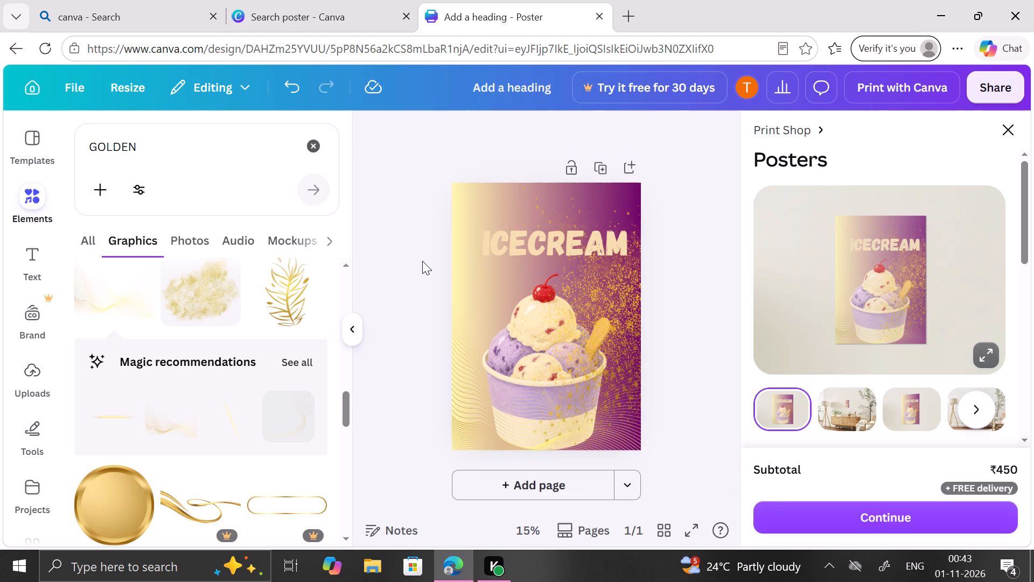
# Find the solid gold heart among the GOLDEN graphics, add it to the poster and shrink it to under half its size.
pyautogui.scroll(-2, 422, 261)
pyautogui.scroll(-2, 240, 344)
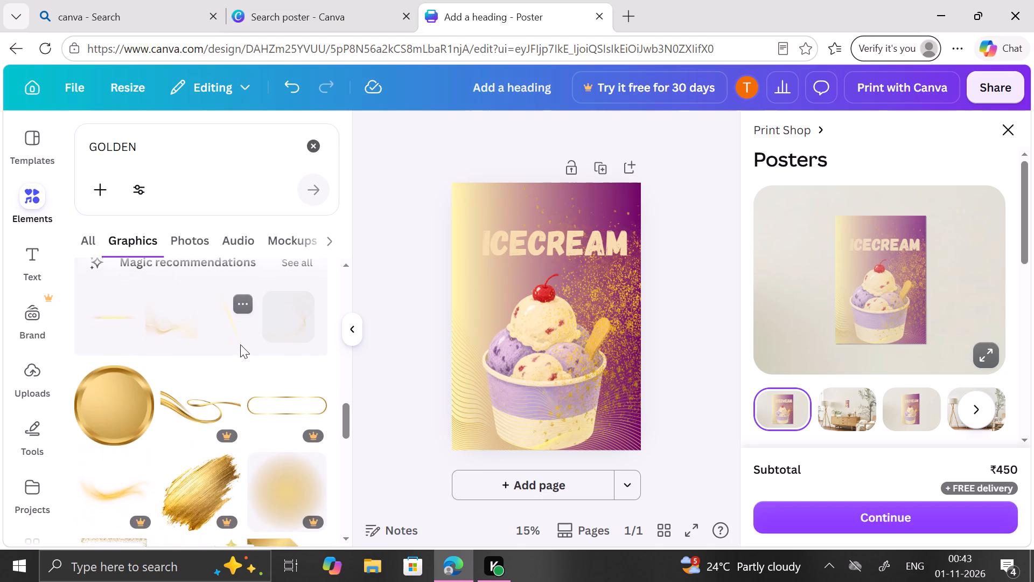
pyautogui.scroll(-4, 240, 344)
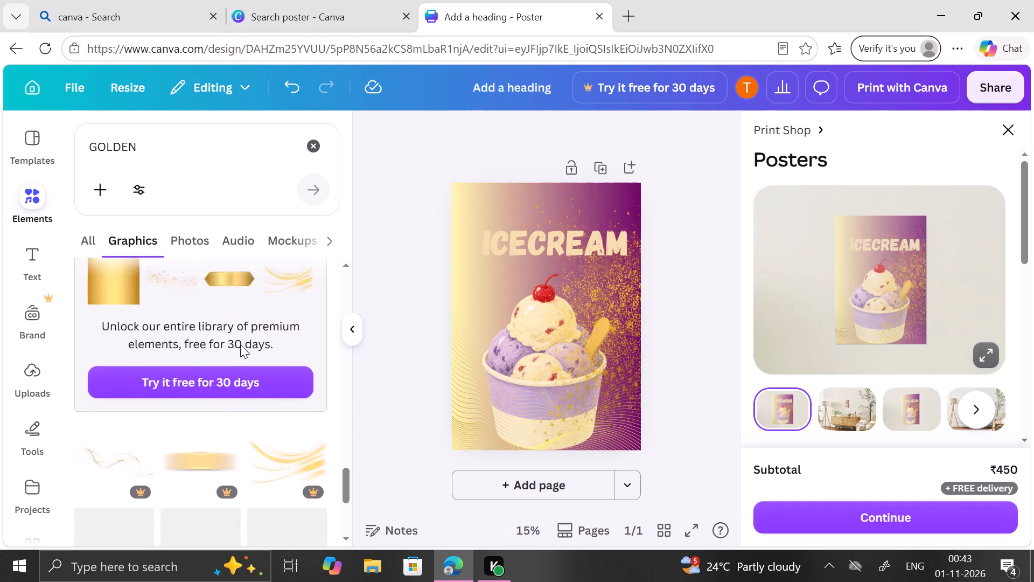
pyautogui.scroll(-2, 240, 344)
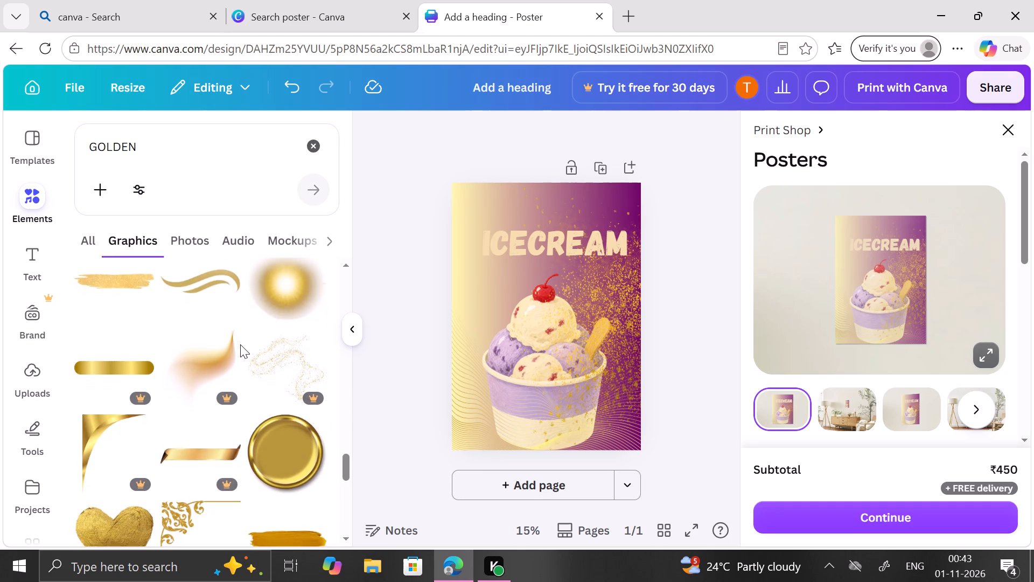
pyautogui.scroll(-2, 240, 344)
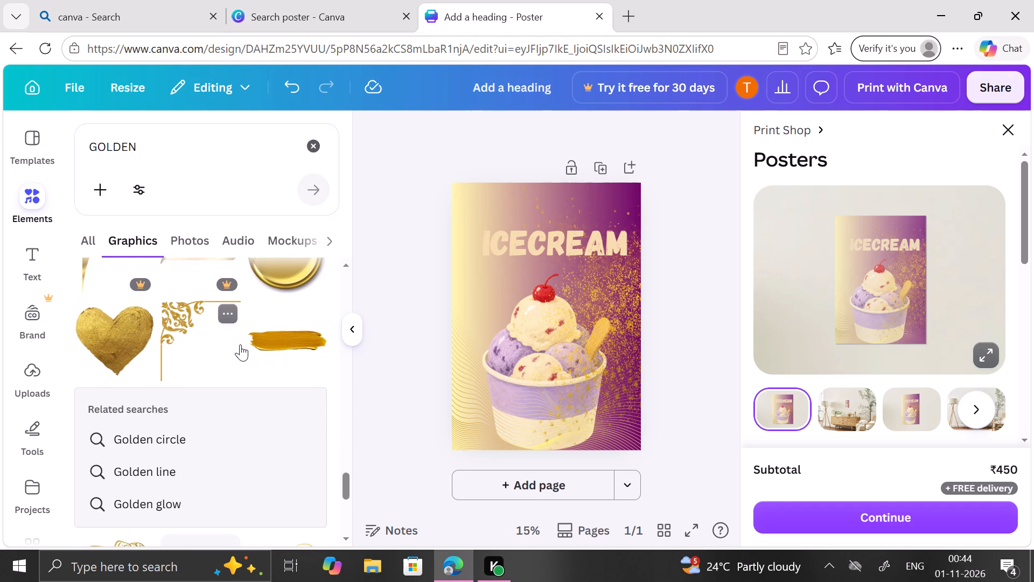
pyautogui.click(120, 352)
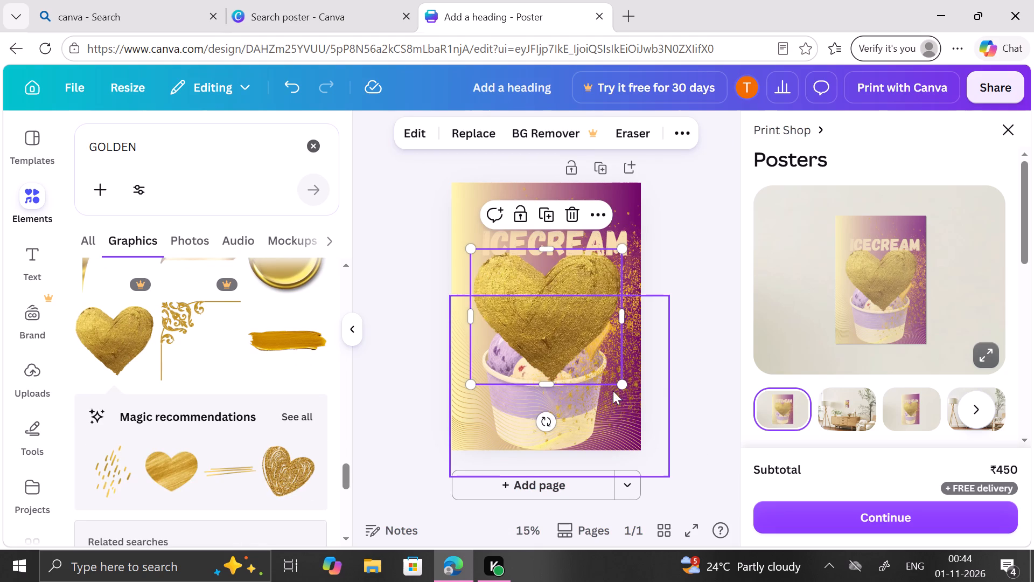
pyautogui.moveTo(621, 384); pyautogui.dragTo(553, 309)
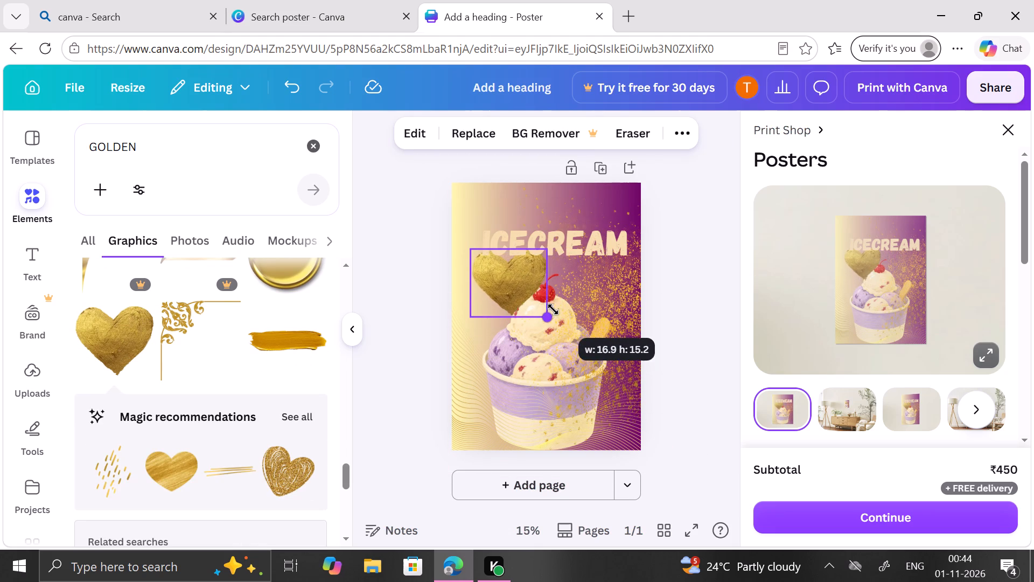
pyautogui.moveTo(553, 309); pyautogui.dragTo(536, 288)
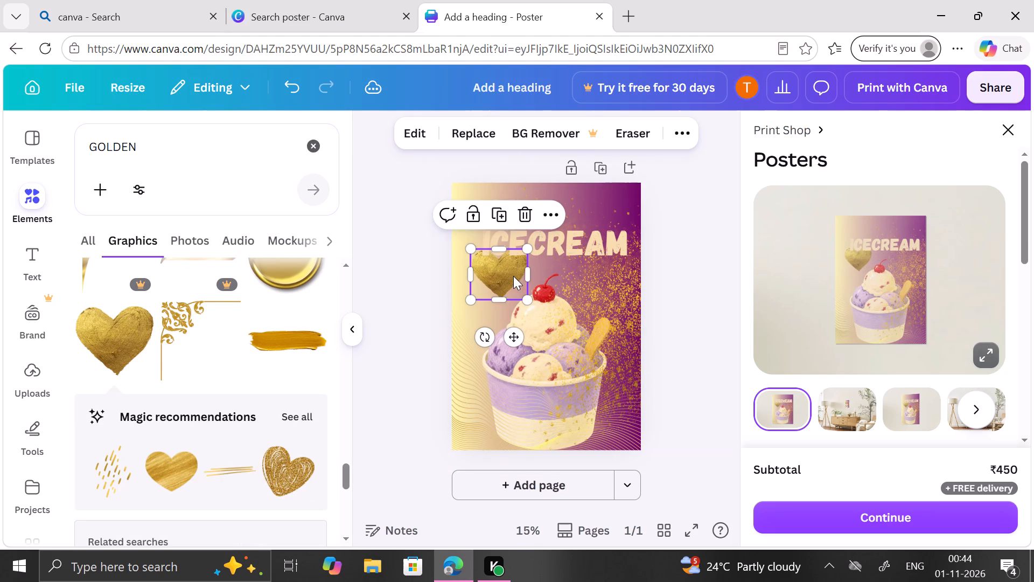
# Place the gold heart on the front of the ice cream tub and shrink it to fit the tub's lower part.
pyautogui.moveTo(513, 276); pyautogui.dragTo(556, 421)
pyautogui.moveTo(569, 446); pyautogui.dragTo(561, 432)
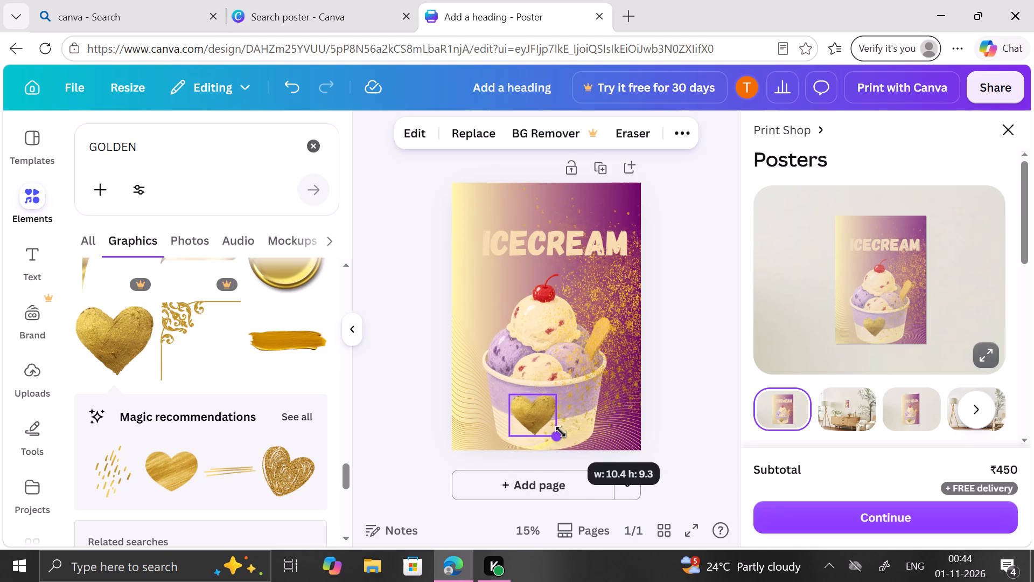
pyautogui.moveTo(561, 432); pyautogui.dragTo(559, 429)
pyautogui.moveTo(537, 411); pyautogui.dragTo(539, 417)
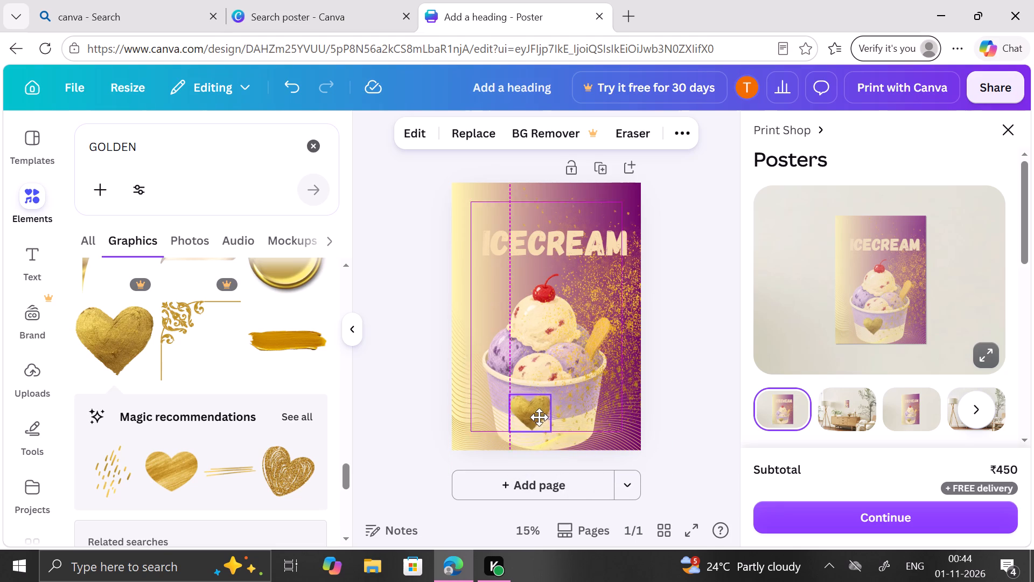
pyautogui.moveTo(539, 417); pyautogui.dragTo(543, 412)
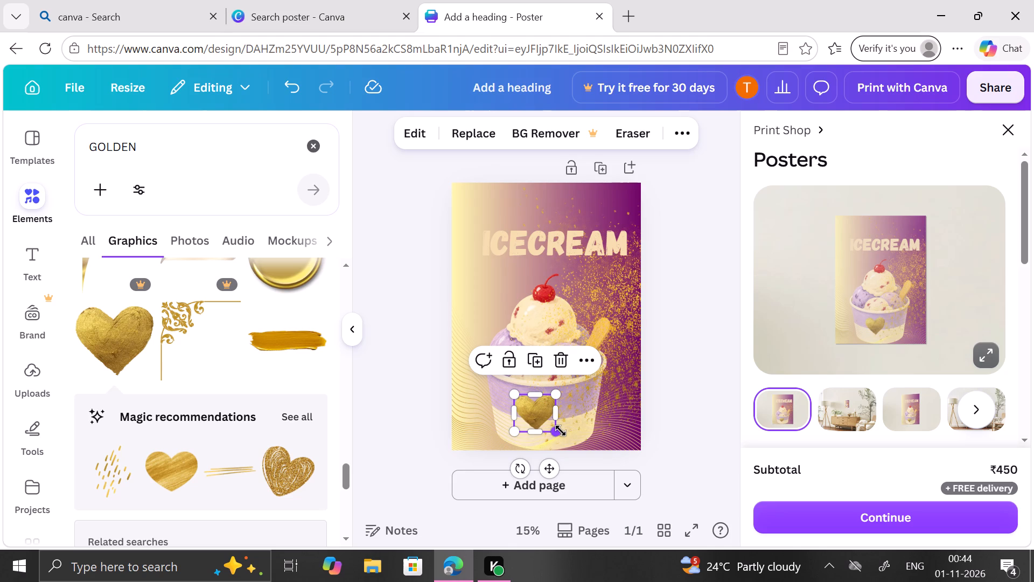
pyautogui.moveTo(561, 430); pyautogui.dragTo(555, 428)
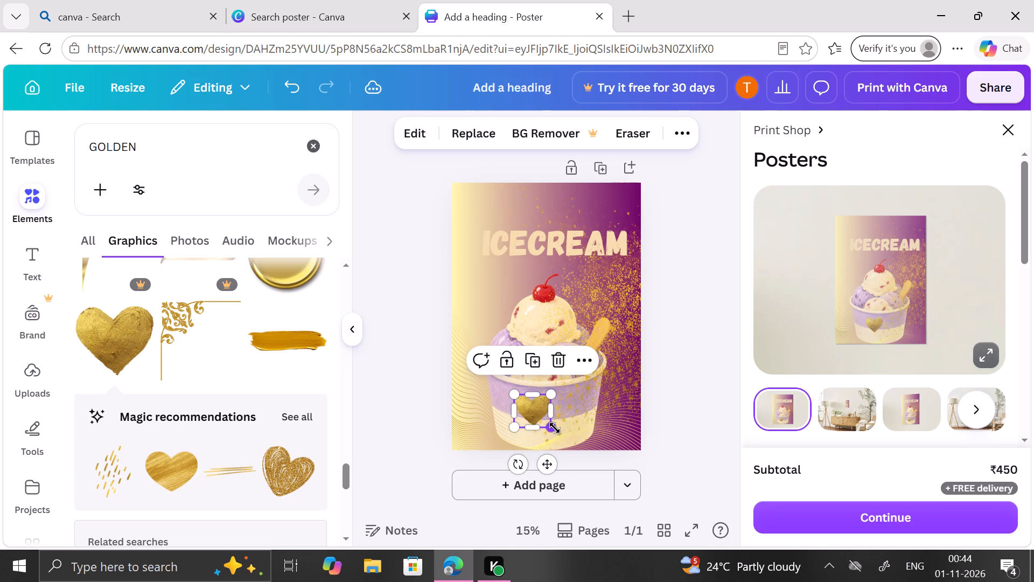
pyautogui.moveTo(541, 419); pyautogui.dragTo(542, 427)
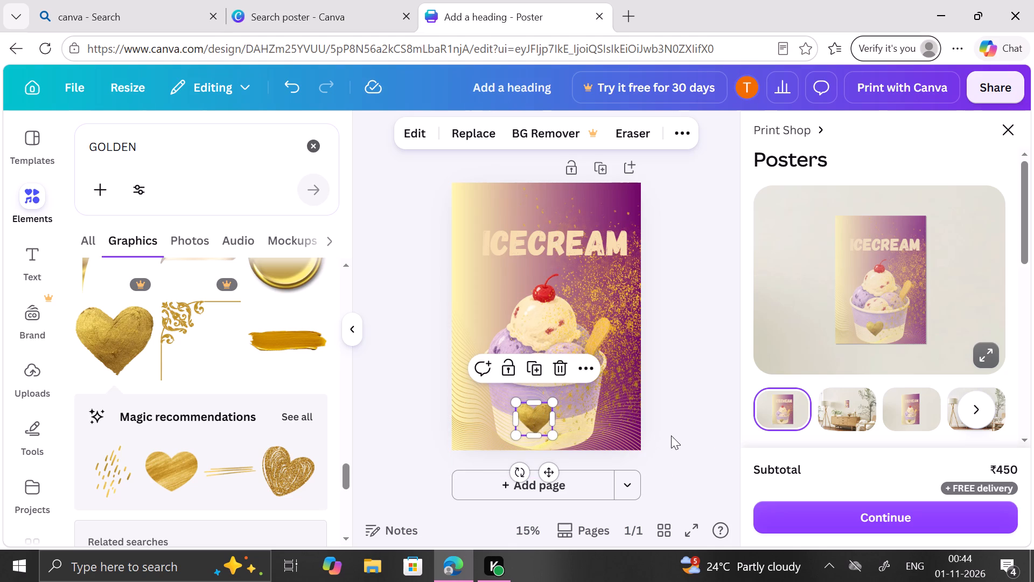
pyautogui.click(671, 435)
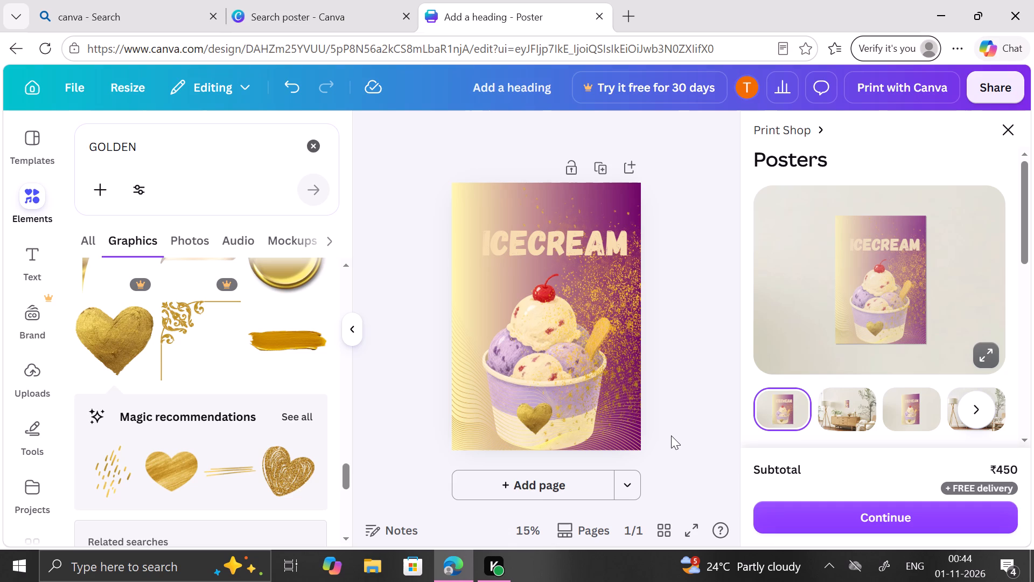
# Recolour the ICECREAM heading with the dark gold-to-black gradient from the full set of default gradients.
pyautogui.click(520, 243)
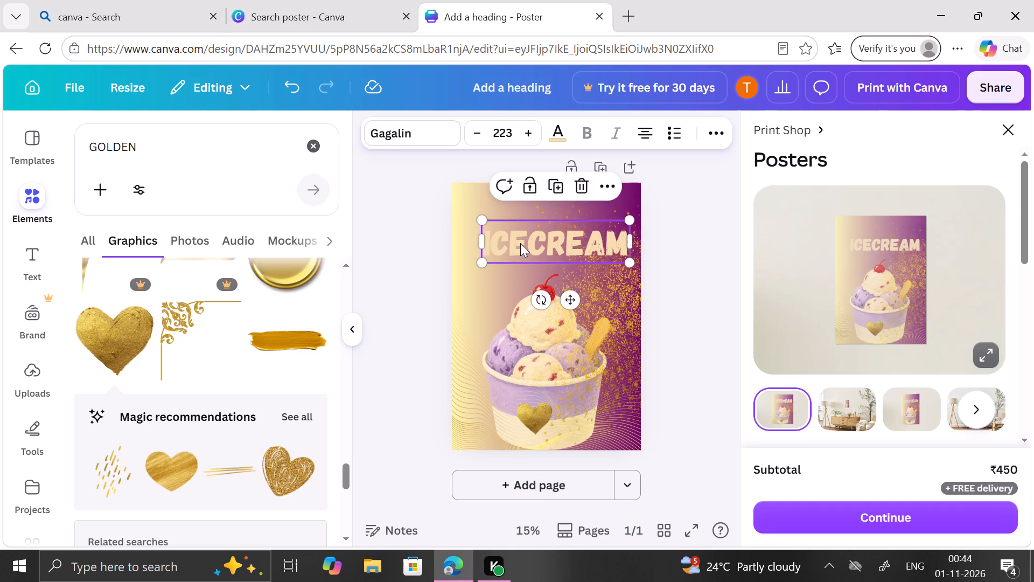
pyautogui.click(553, 135)
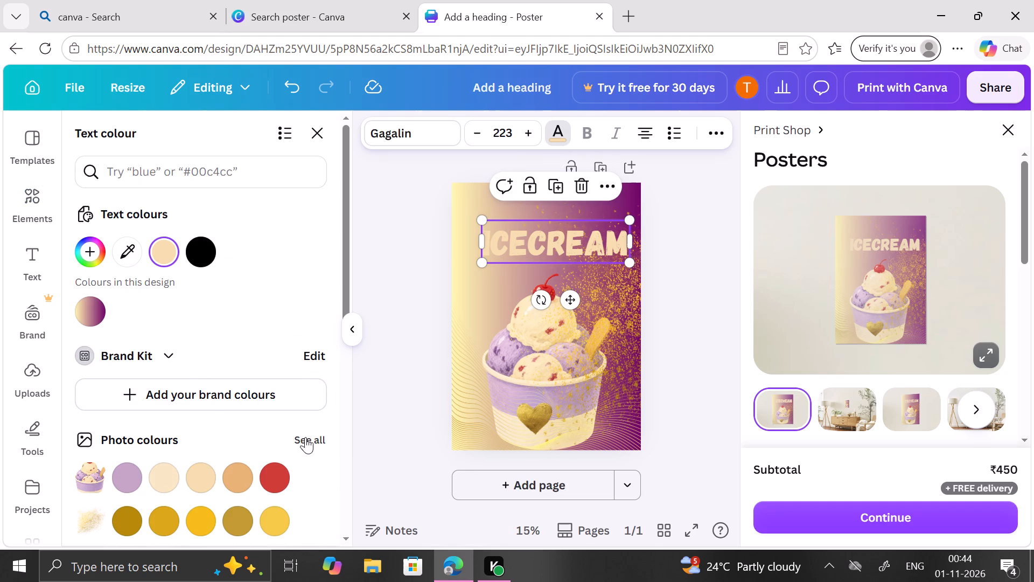
pyautogui.scroll(-3, 305, 437)
pyautogui.click(326, 405)
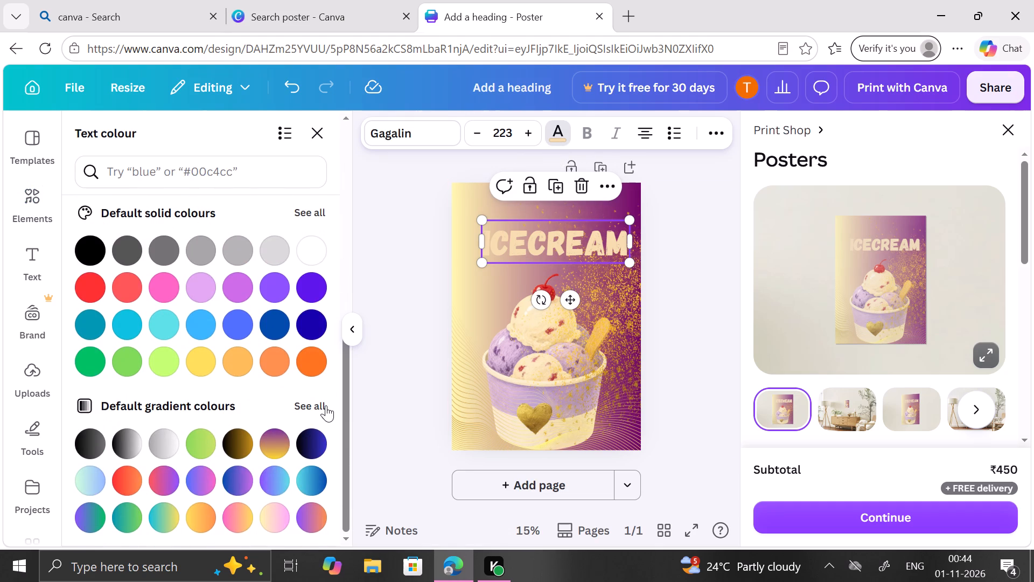
pyautogui.click(232, 489)
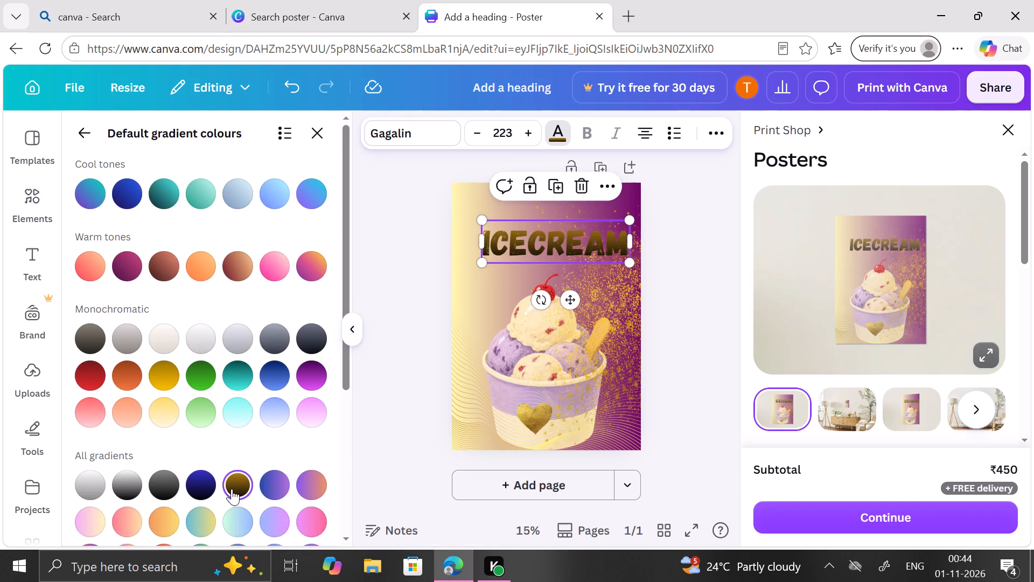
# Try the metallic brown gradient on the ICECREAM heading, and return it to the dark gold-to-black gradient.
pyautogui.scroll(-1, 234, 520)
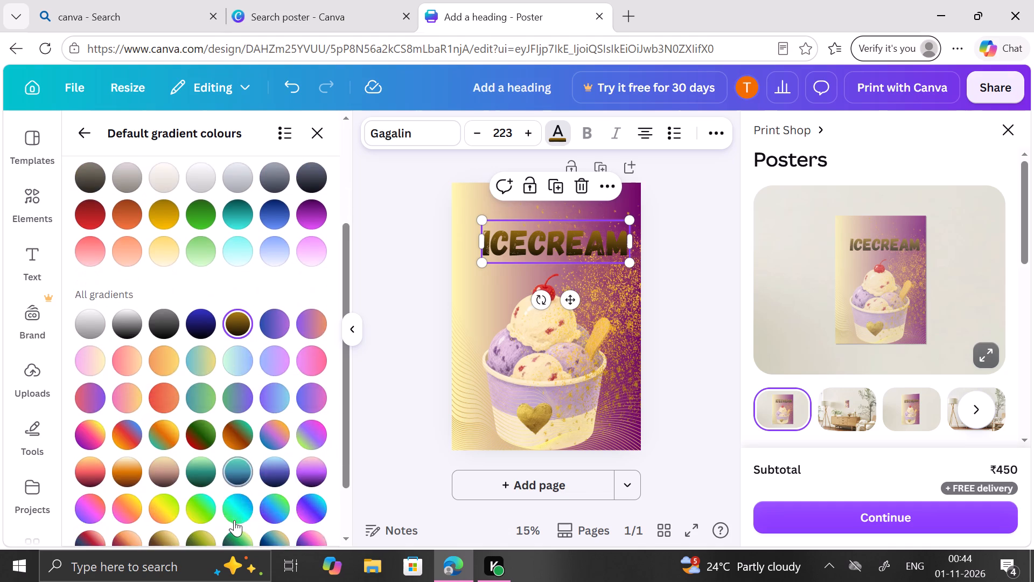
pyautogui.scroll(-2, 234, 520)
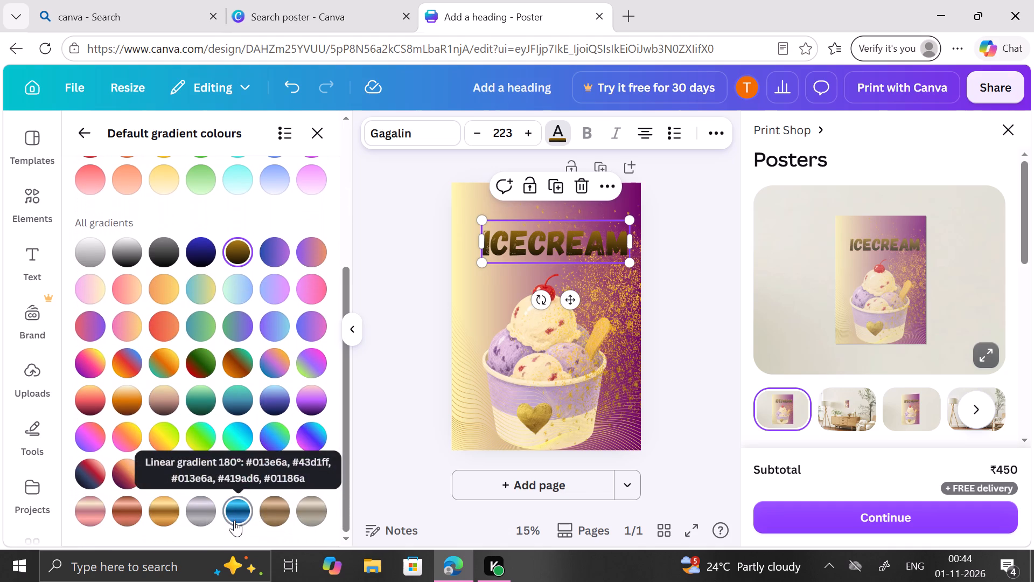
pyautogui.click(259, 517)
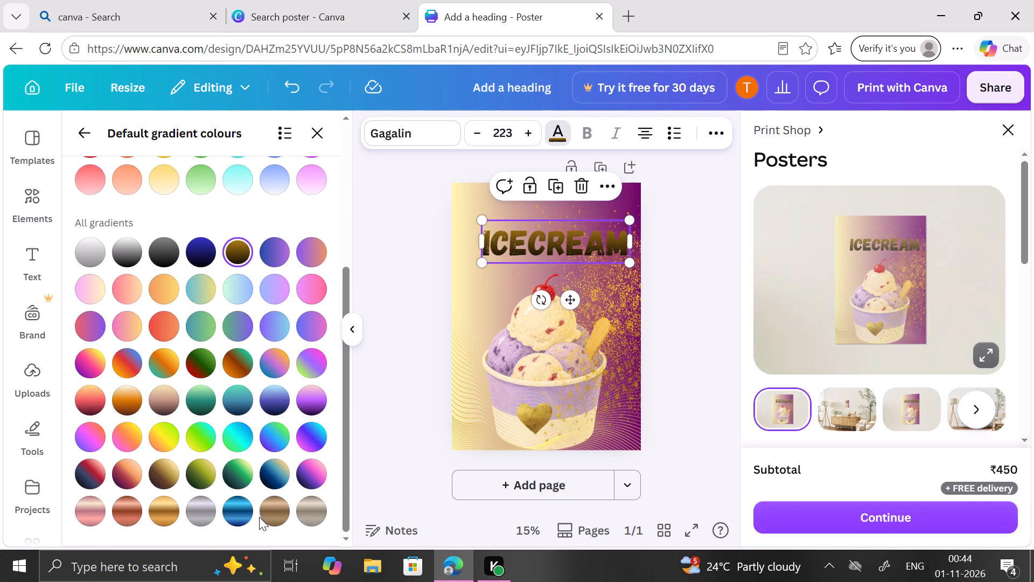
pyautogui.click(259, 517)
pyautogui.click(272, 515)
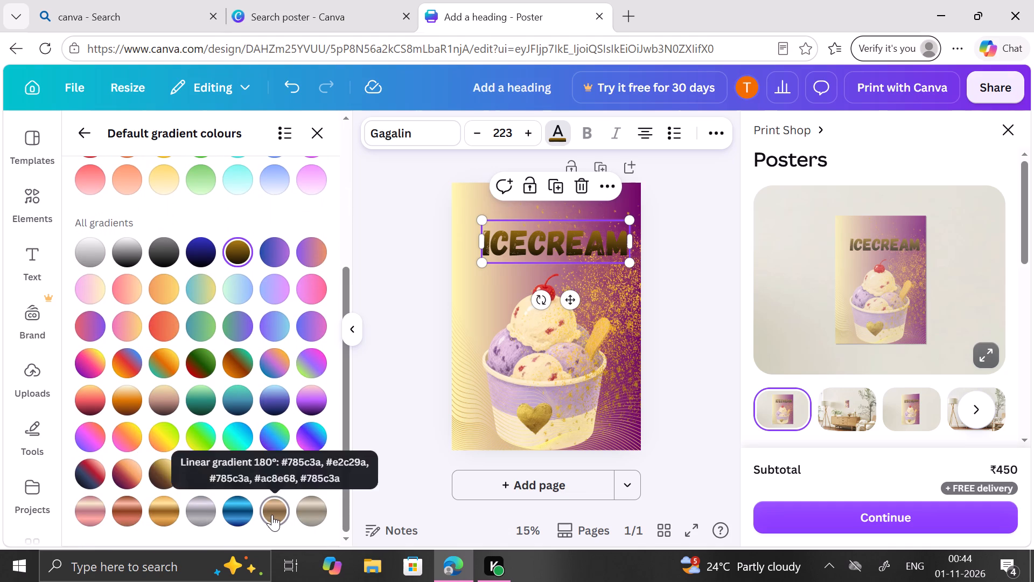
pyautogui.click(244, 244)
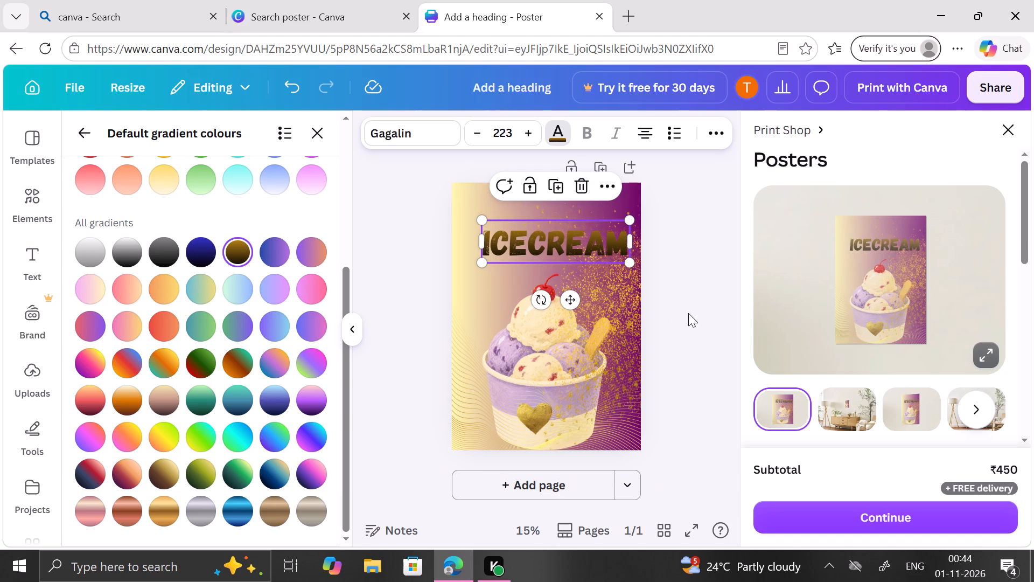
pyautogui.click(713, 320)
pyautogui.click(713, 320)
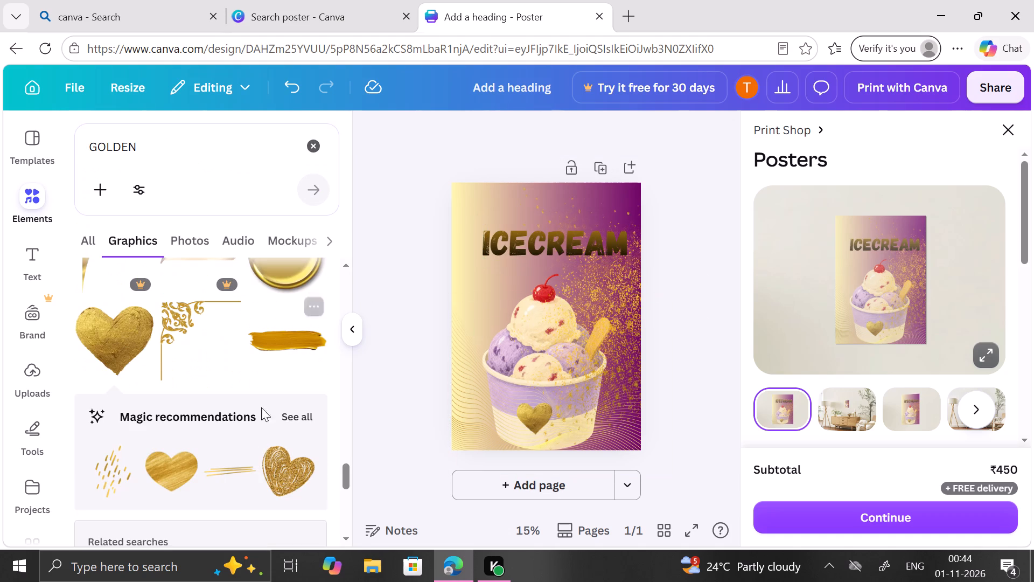
# Add the thin gold line strokes from the gold heart's Magic recommendations to the poster and enlarge them to about 38.8 wide.
pyautogui.scroll(-1, 179, 452)
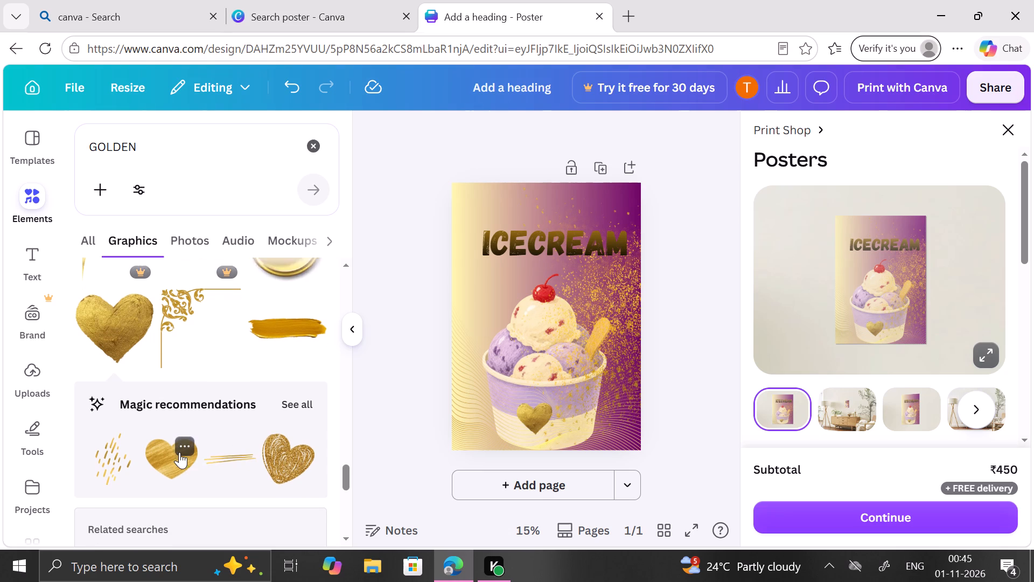
pyautogui.scroll(-1, 179, 452)
pyautogui.click(228, 455)
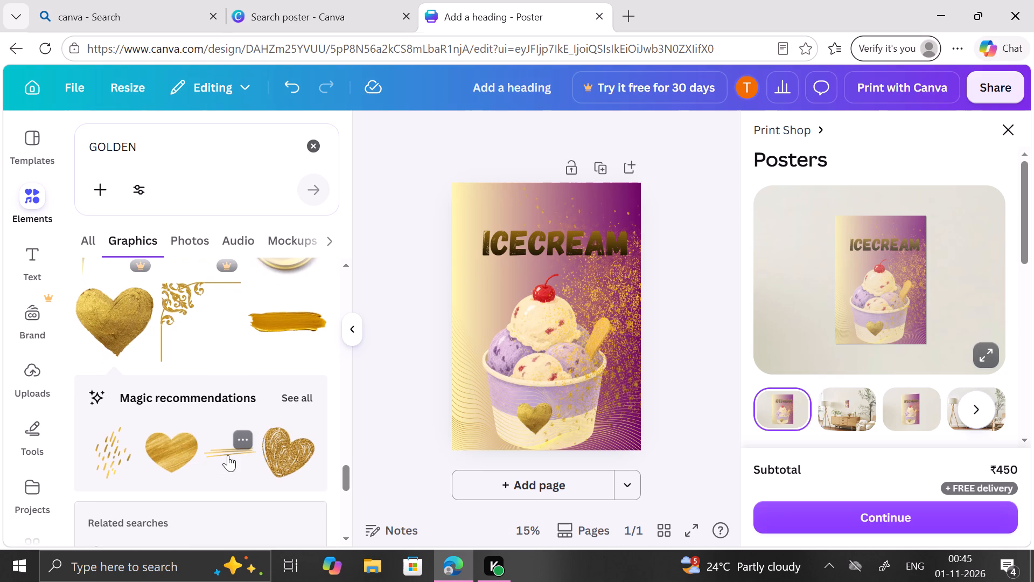
pyautogui.moveTo(621, 332); pyautogui.dragTo(644, 336)
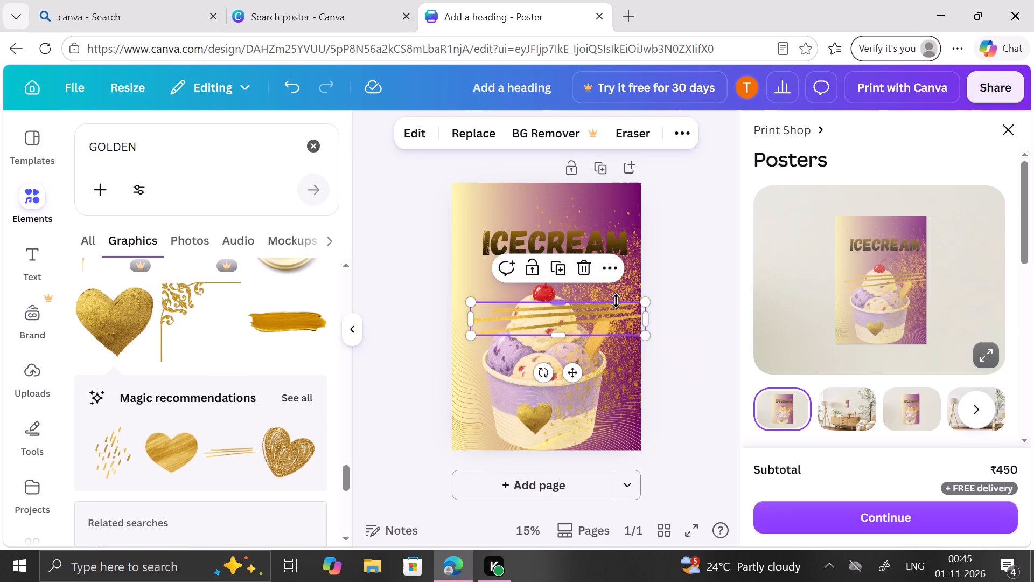
# Crop the bottom of the gold line strokes to leave a thin band and place it directly beneath the ICECREAM heading.
pyautogui.moveTo(612, 334); pyautogui.dragTo(619, 312)
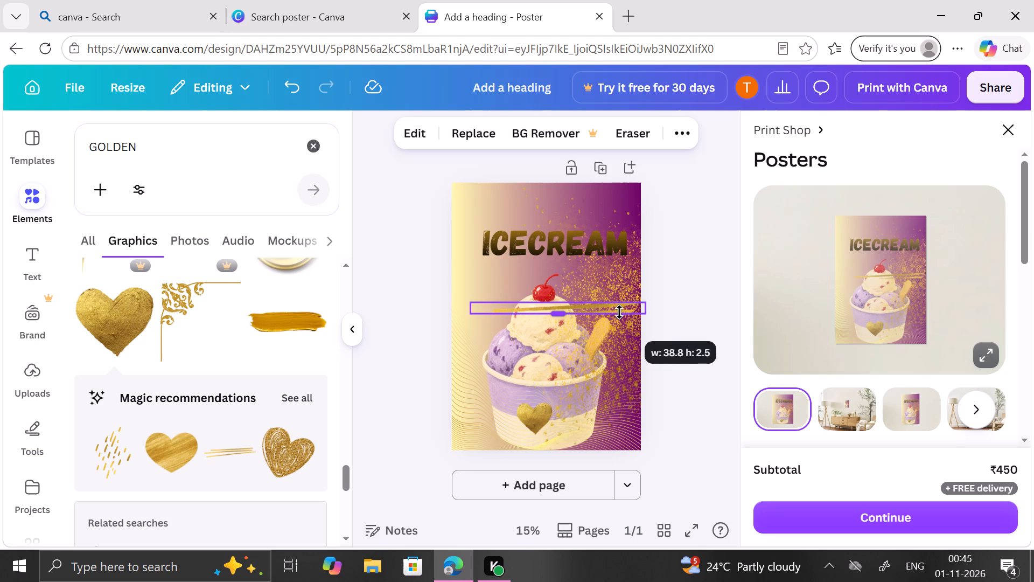
pyautogui.moveTo(619, 312); pyautogui.dragTo(619, 316)
pyautogui.doubleClick(590, 315)
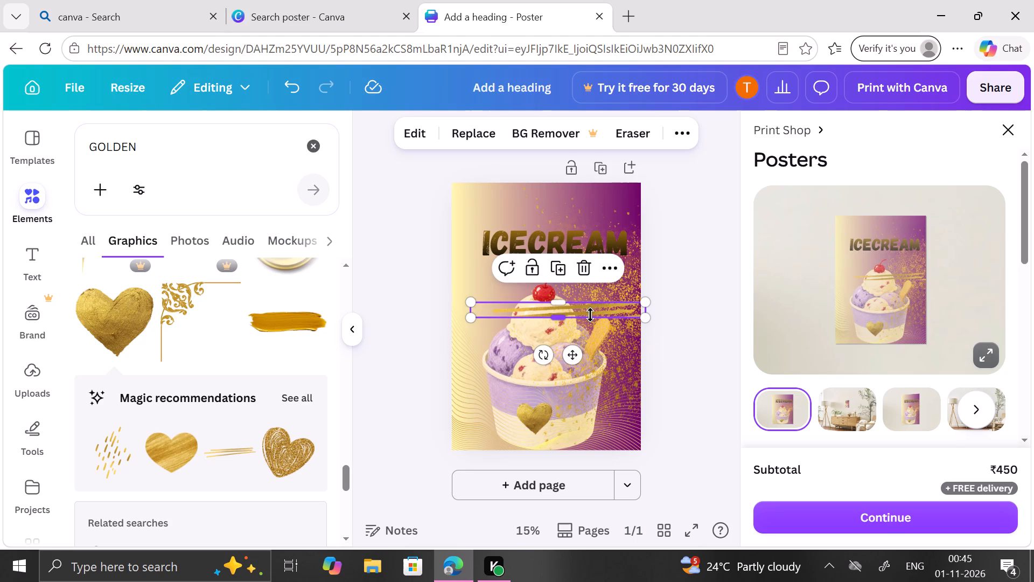
pyautogui.moveTo(581, 354); pyautogui.dragTo(585, 311)
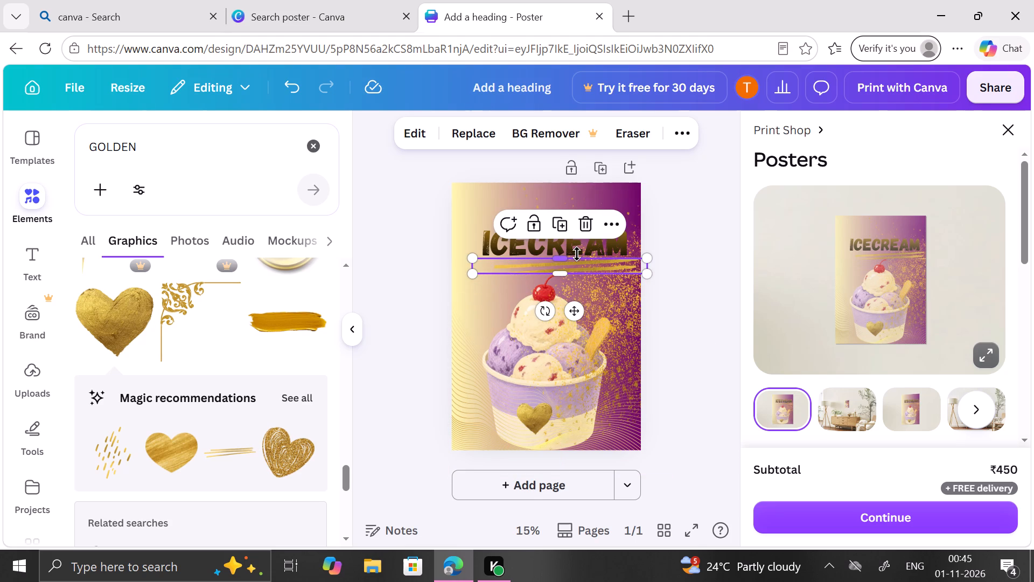
# Move the ICECREAM heading up near the poster's top edge, leaving a gap above the gold line strokes.
pyautogui.click(577, 254)
pyautogui.moveTo(585, 245); pyautogui.dragTo(585, 234)
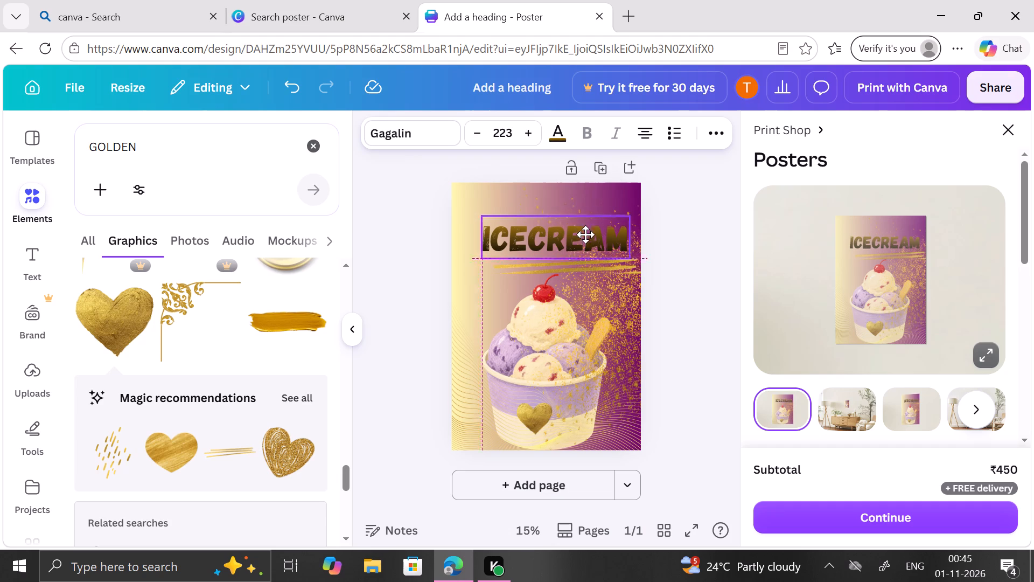
pyautogui.moveTo(585, 234); pyautogui.dragTo(590, 221)
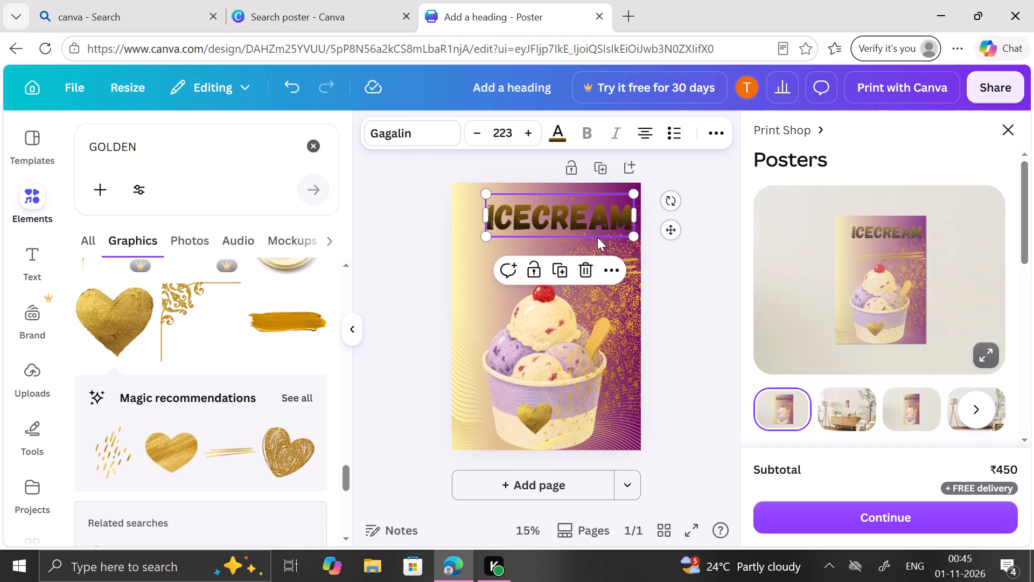
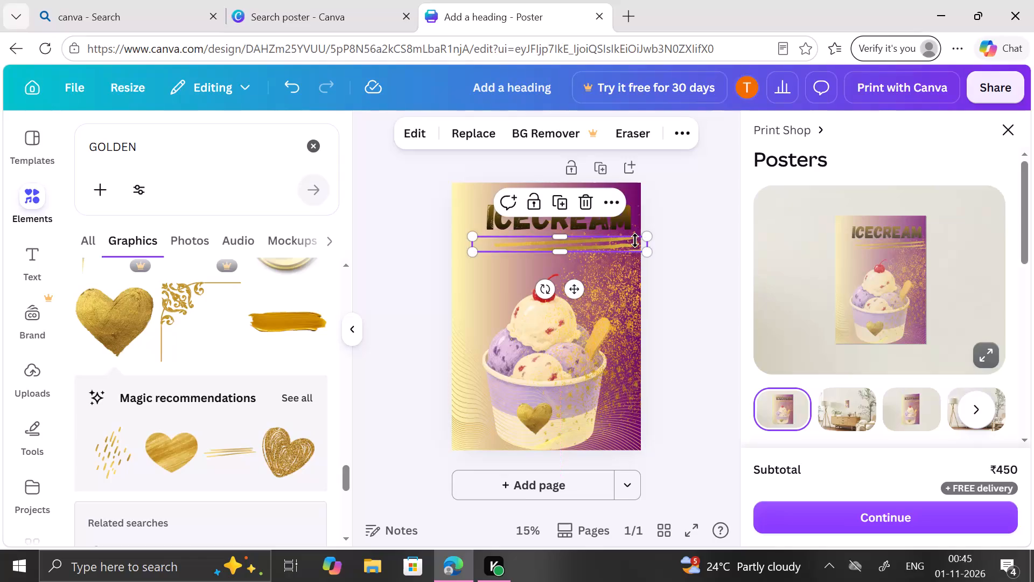
# Nudge the gold wave lines graphic slightly upward over the lower half of the poster.
pyautogui.click(693, 260)
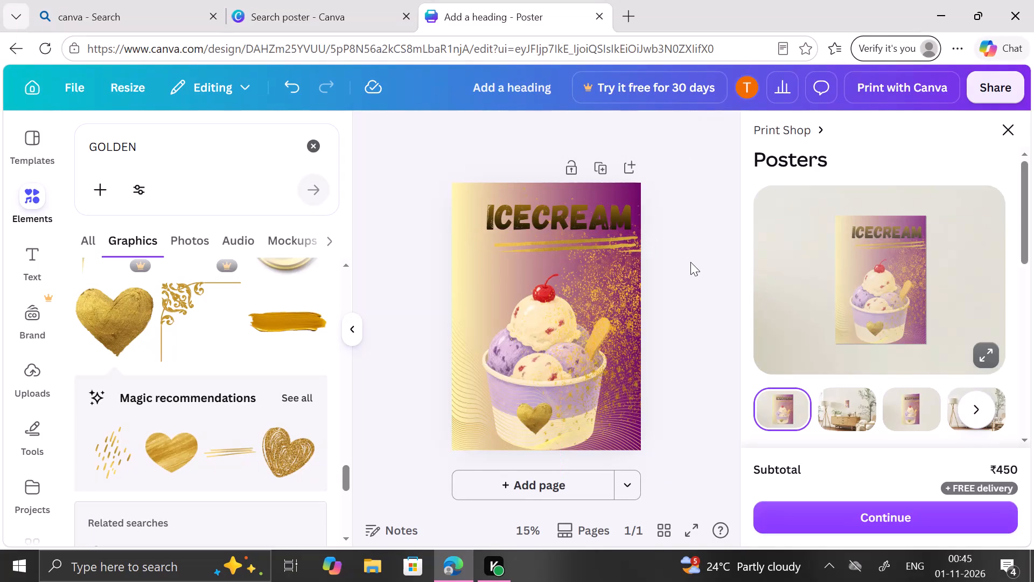
pyautogui.moveTo(546, 345); pyautogui.dragTo(546, 341)
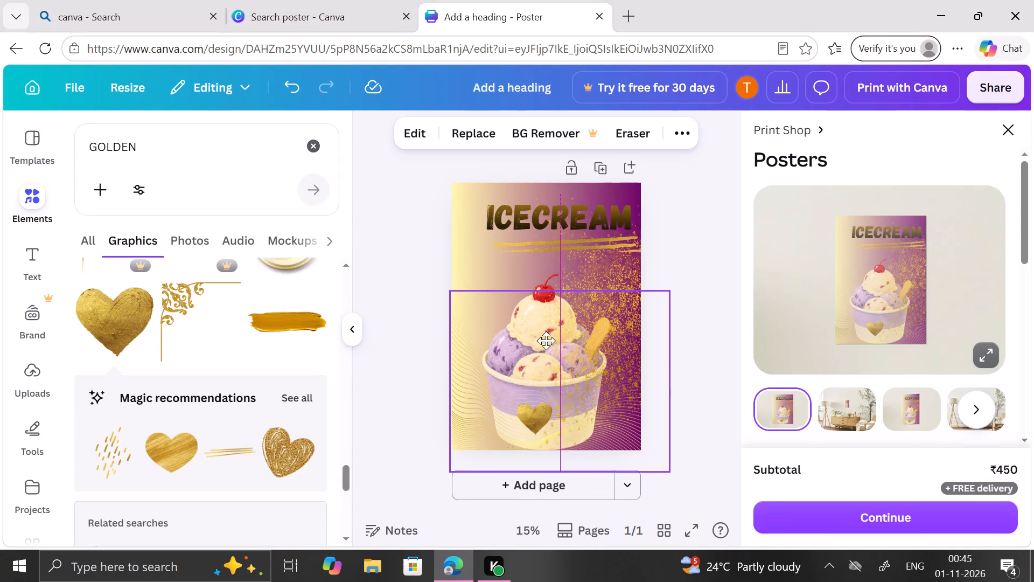
pyautogui.moveTo(546, 341); pyautogui.dragTo(546, 339)
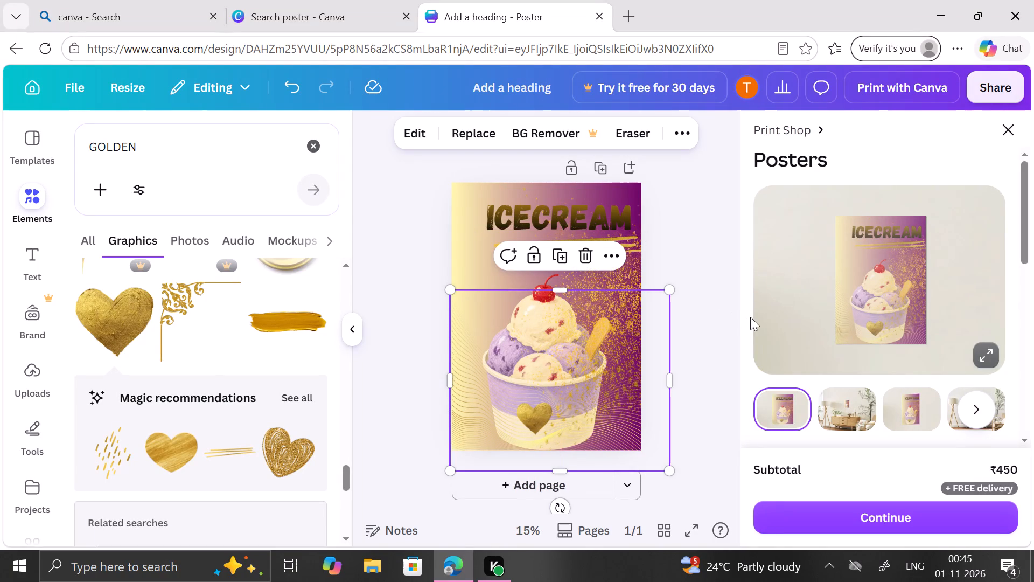
pyautogui.click(745, 368)
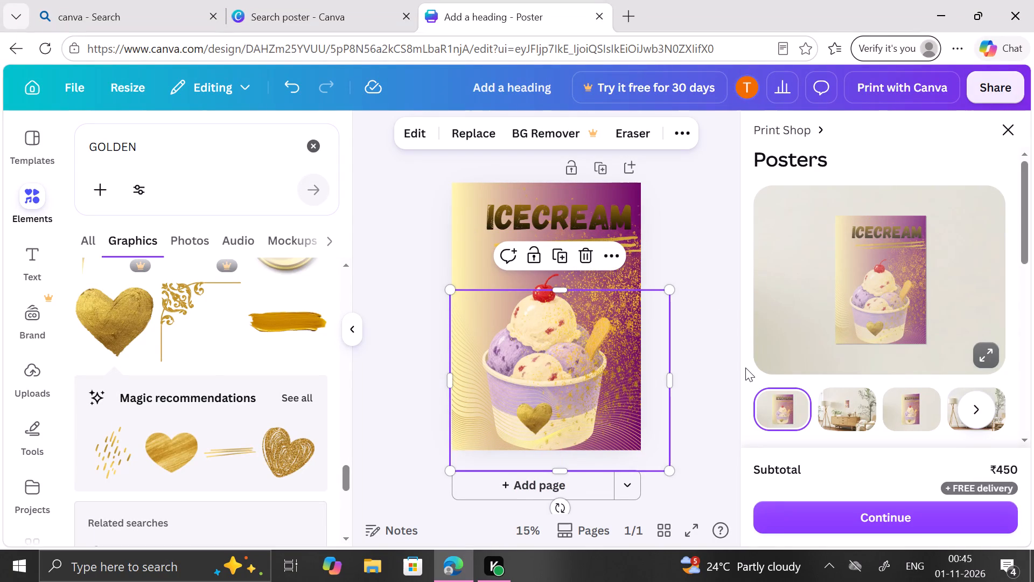
pyautogui.click(745, 368)
# Preview the poster in full screen to check the overall composition, and return to the editor.
pyautogui.click(693, 525)
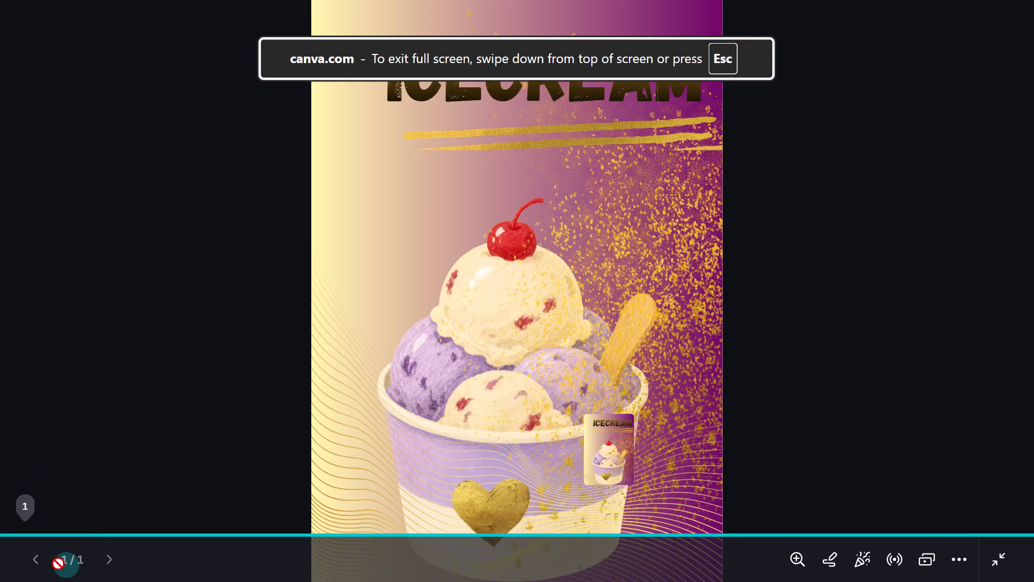
pyautogui.click(311, 412)
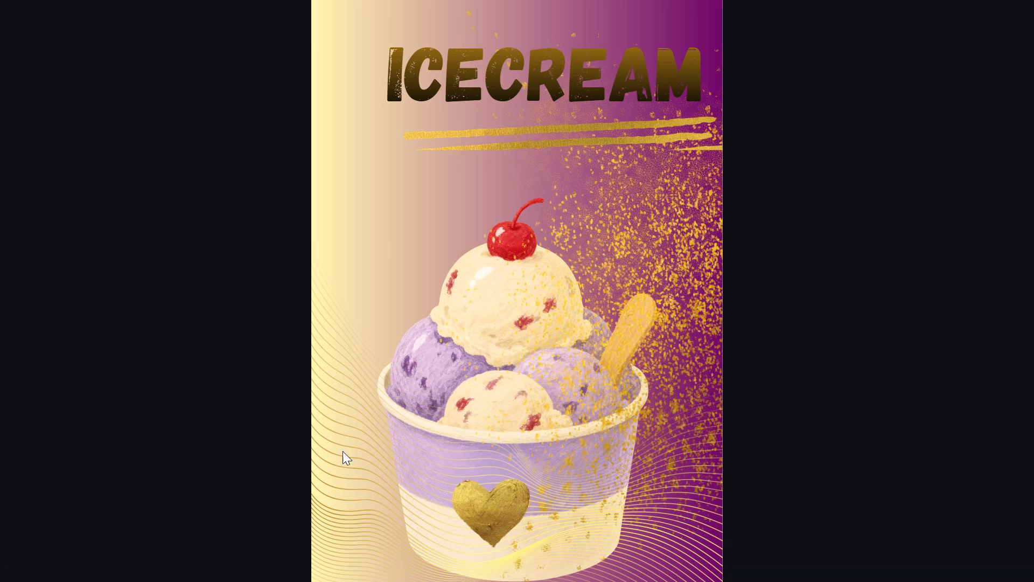
pyautogui.hscroll(1, 622, 494)
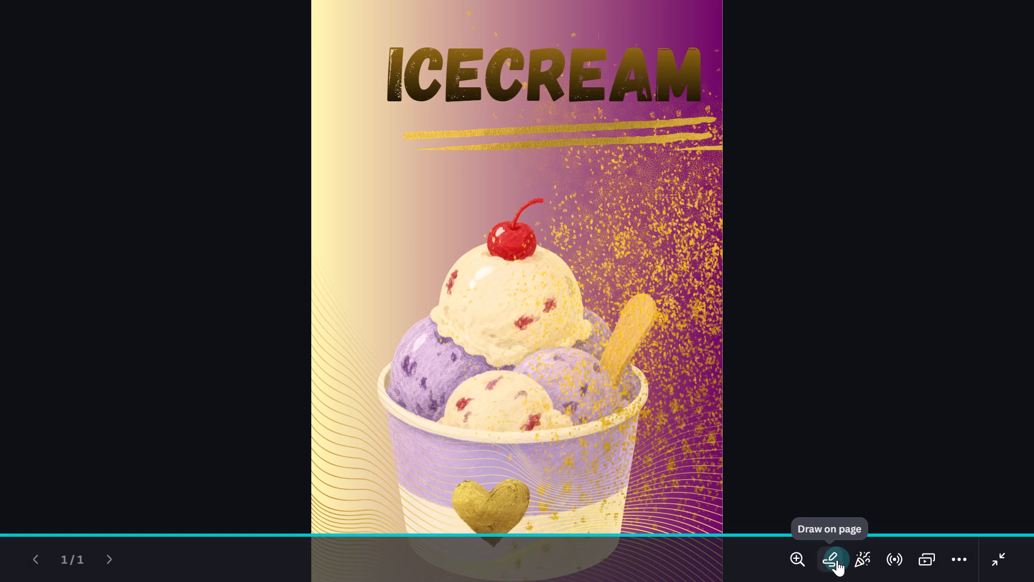
pyautogui.click(997, 559)
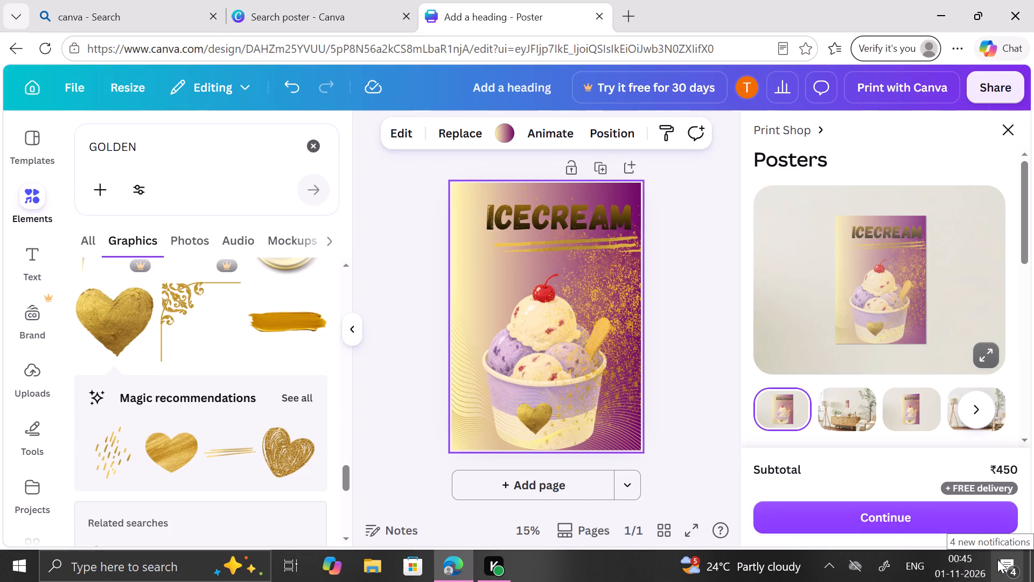
# Browse the GOLDEN graphics results for another gold decoration that suits the ice cream poster.
pyautogui.scroll(-1, 670, 400)
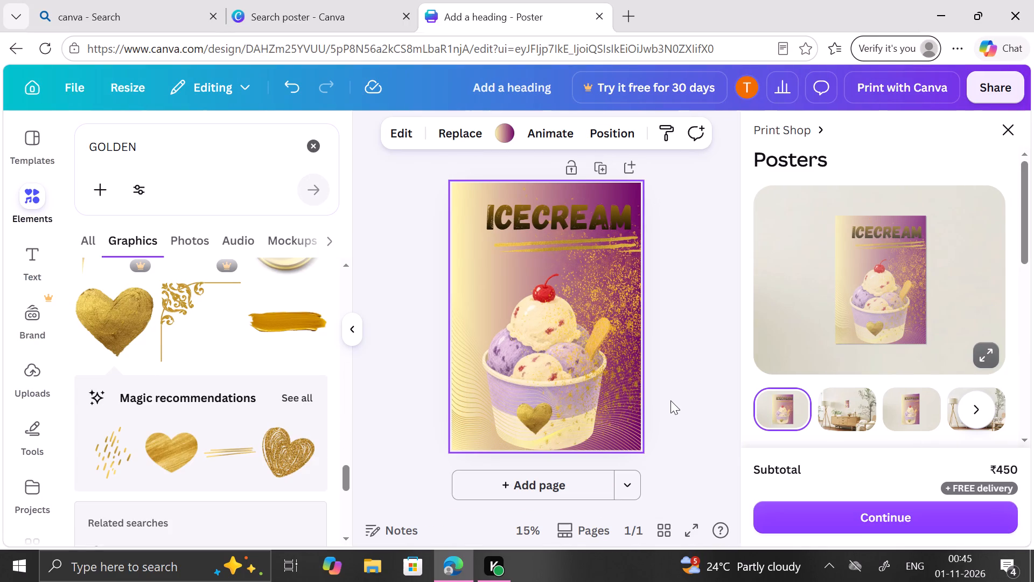
pyautogui.scroll(-3, 670, 400)
pyautogui.scroll(-3, 267, 460)
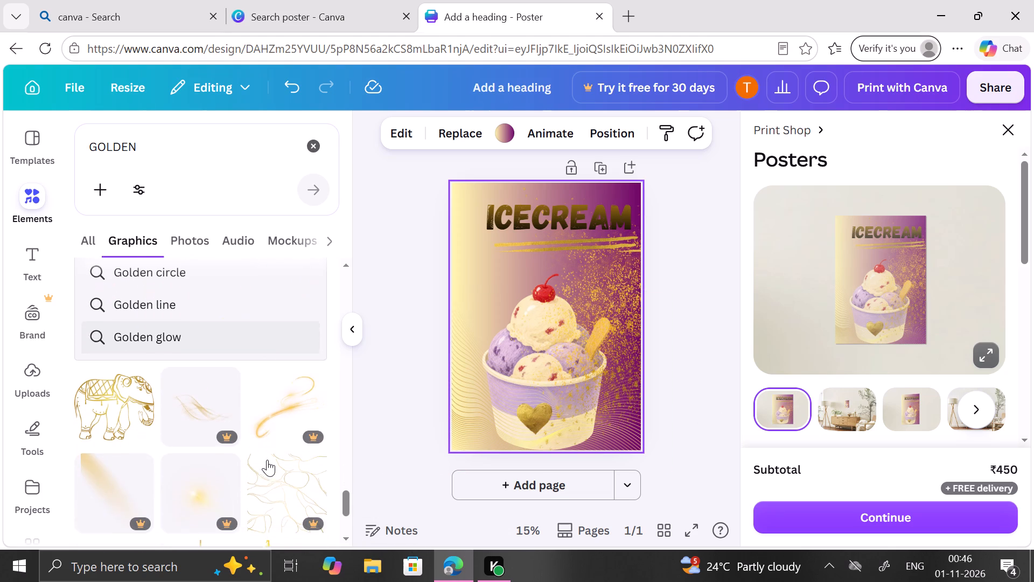
pyautogui.scroll(-4, 267, 460)
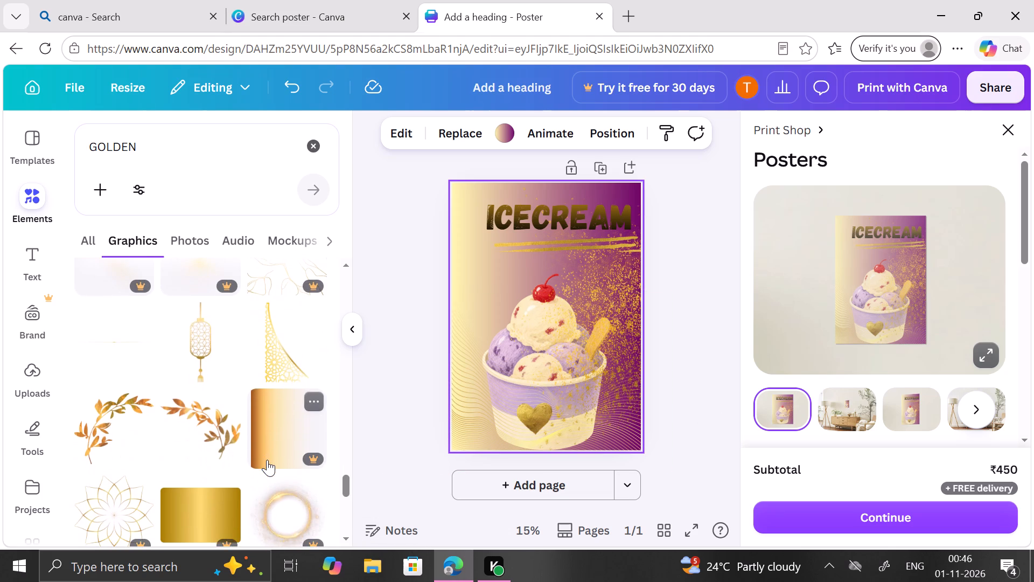
pyautogui.scroll(-2, 267, 460)
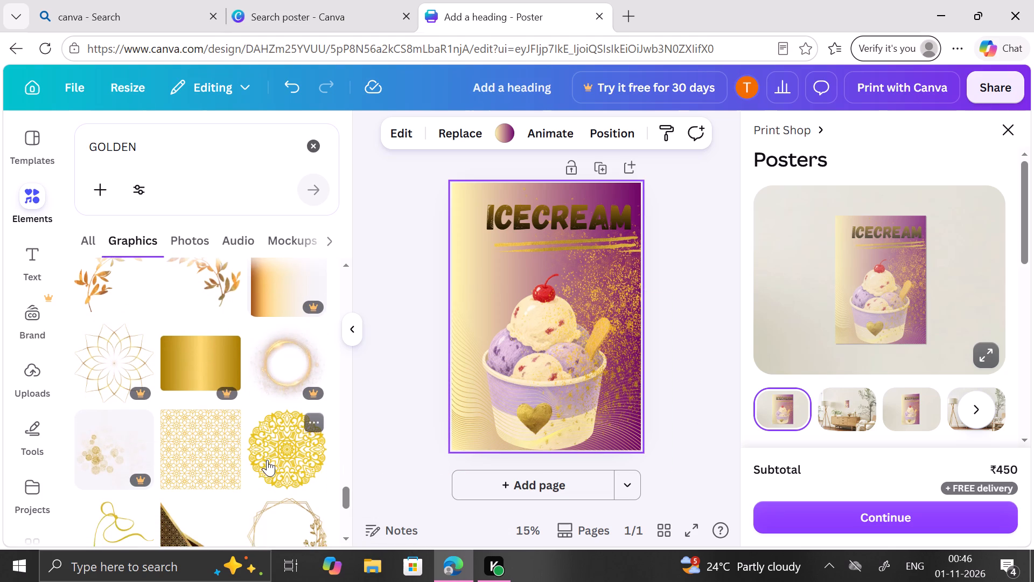
pyautogui.scroll(-3, 267, 460)
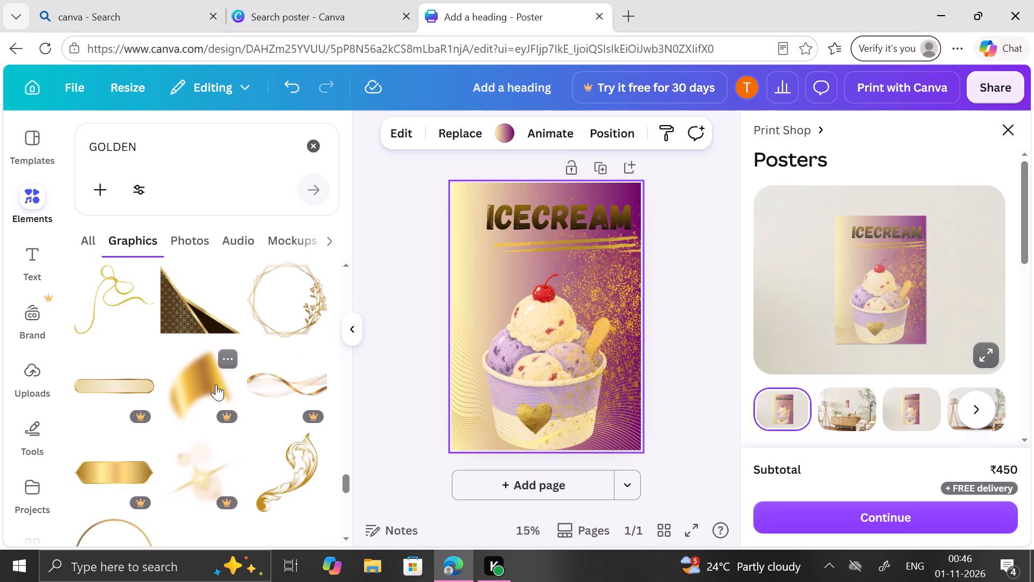
pyautogui.scroll(-3, 216, 384)
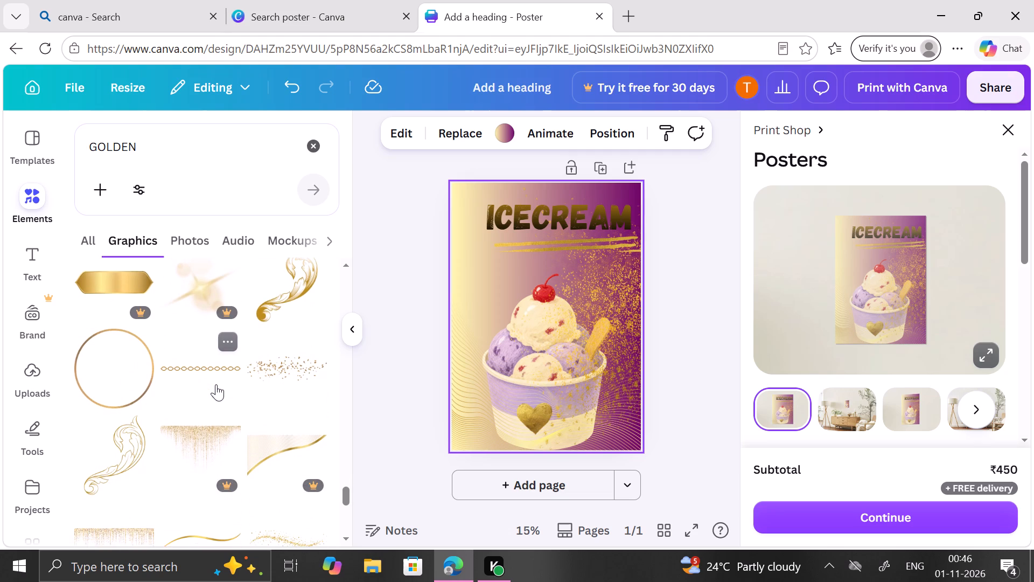
pyautogui.scroll(-1, 216, 384)
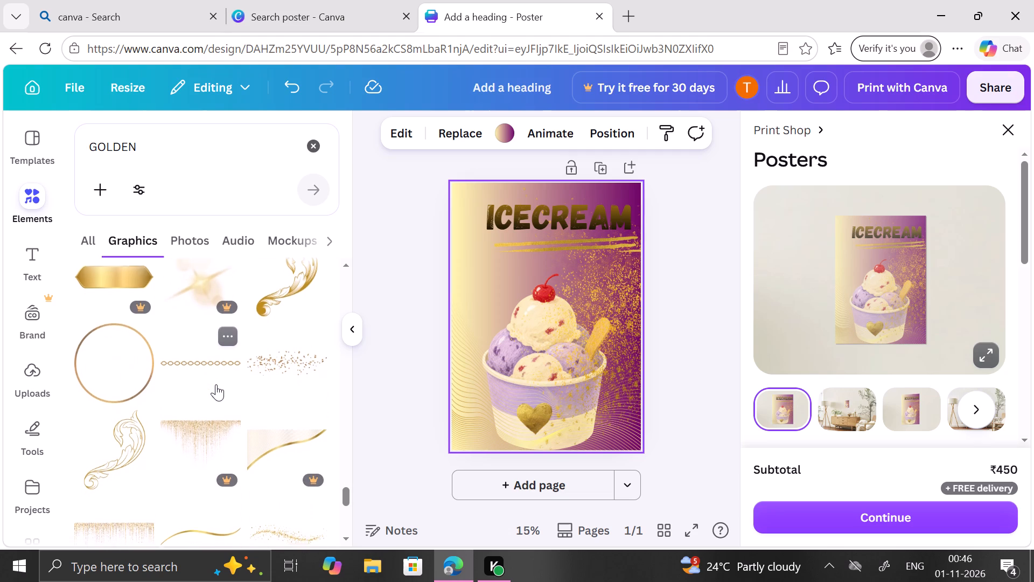
pyautogui.scroll(-3, 216, 384)
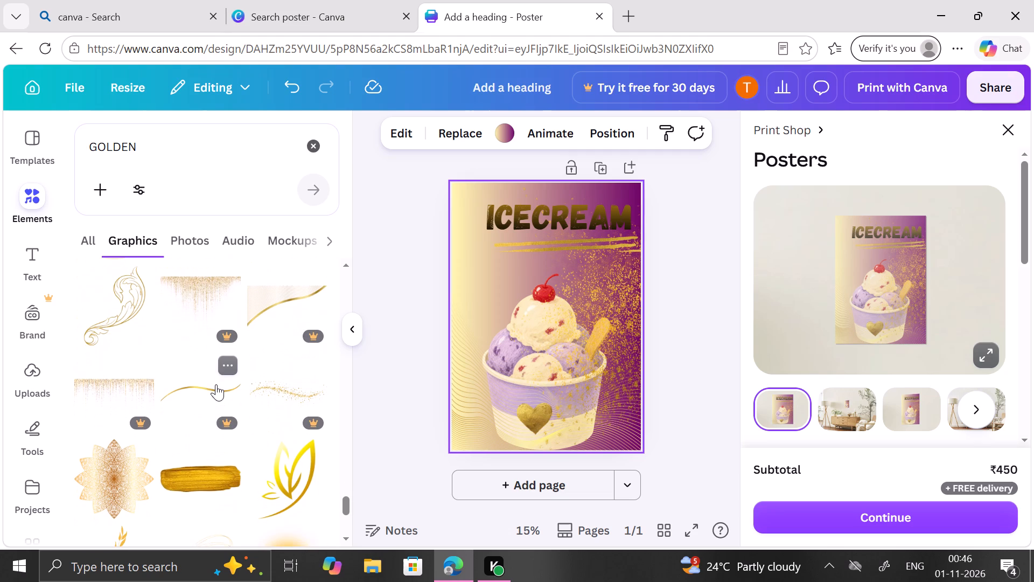
pyautogui.scroll(-1, 216, 384)
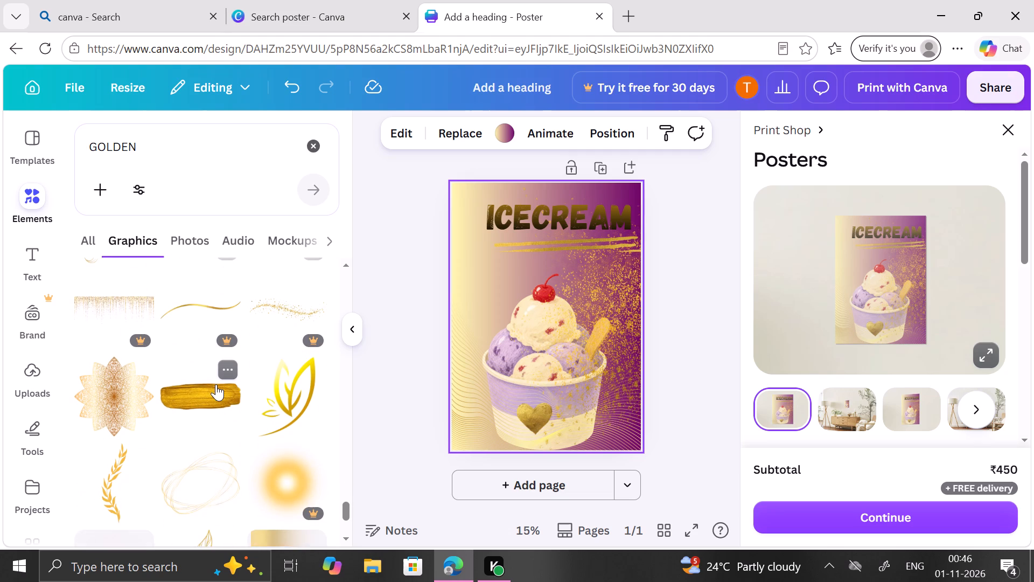
pyautogui.scroll(-4, 216, 384)
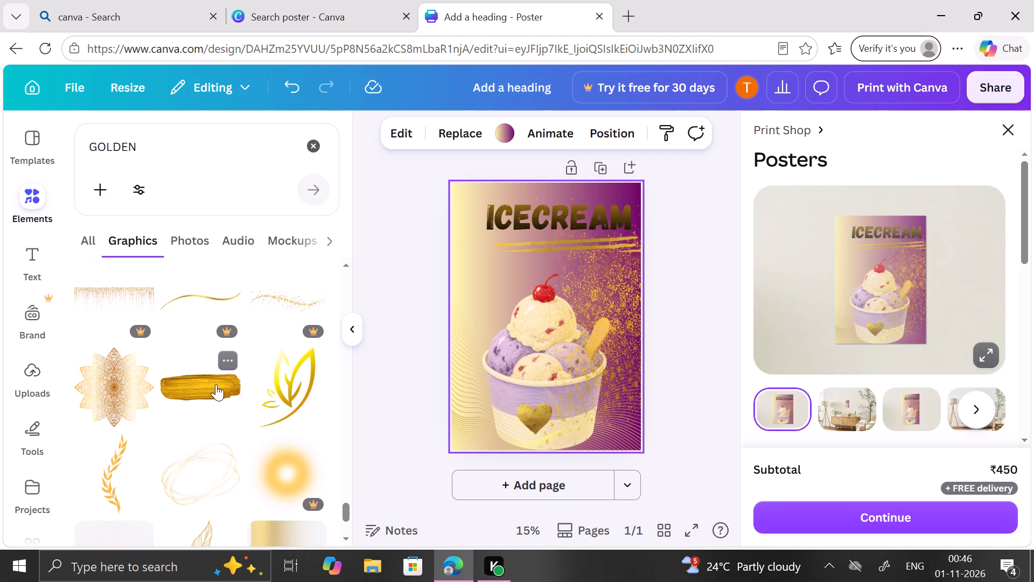
pyautogui.scroll(-3, 216, 384)
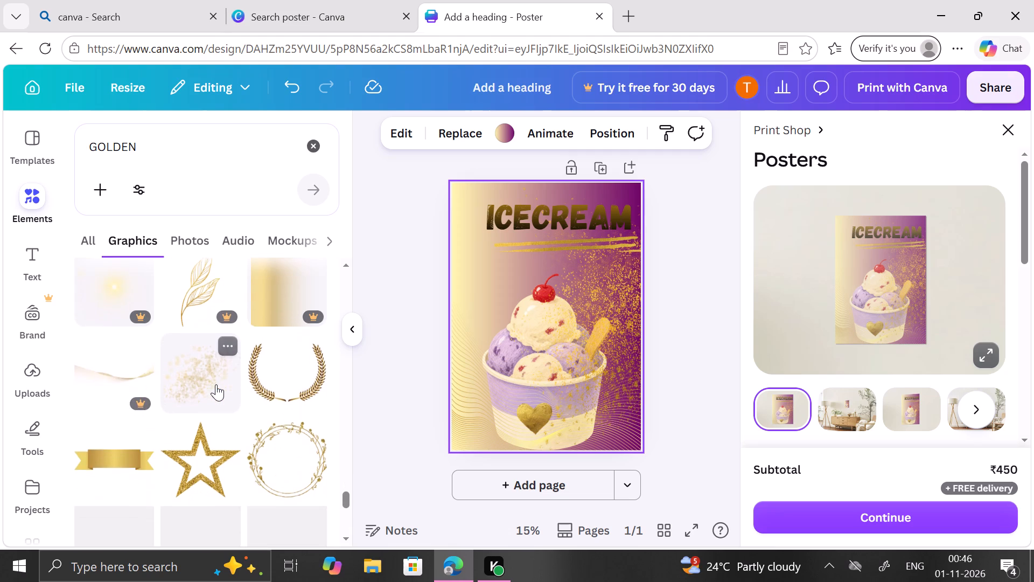
pyautogui.scroll(-5, 216, 384)
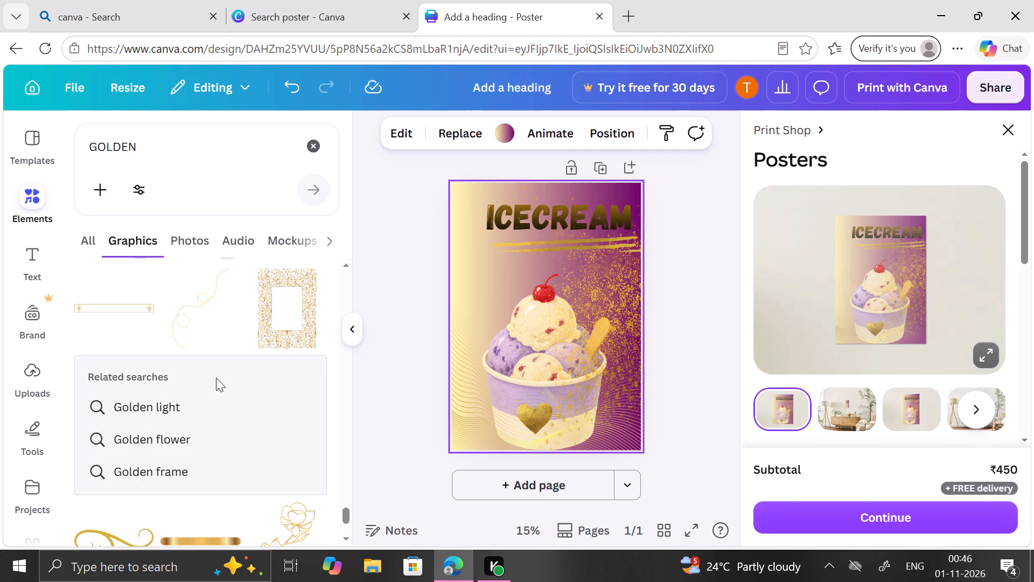
pyautogui.moveTo(216, 378); pyautogui.dragTo(215, 368)
pyautogui.scroll(-2, 215, 368)
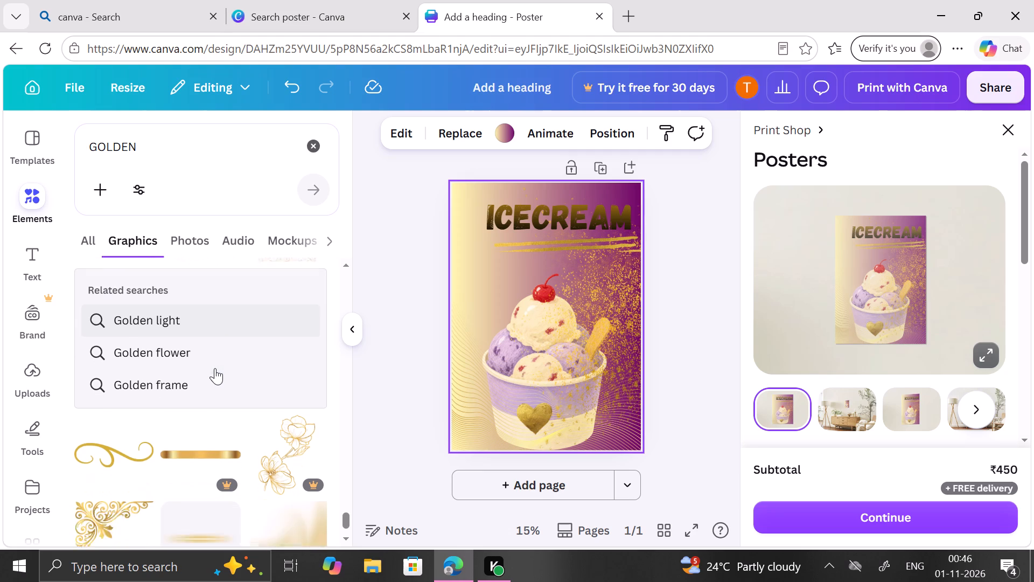
pyautogui.scroll(-3, 215, 368)
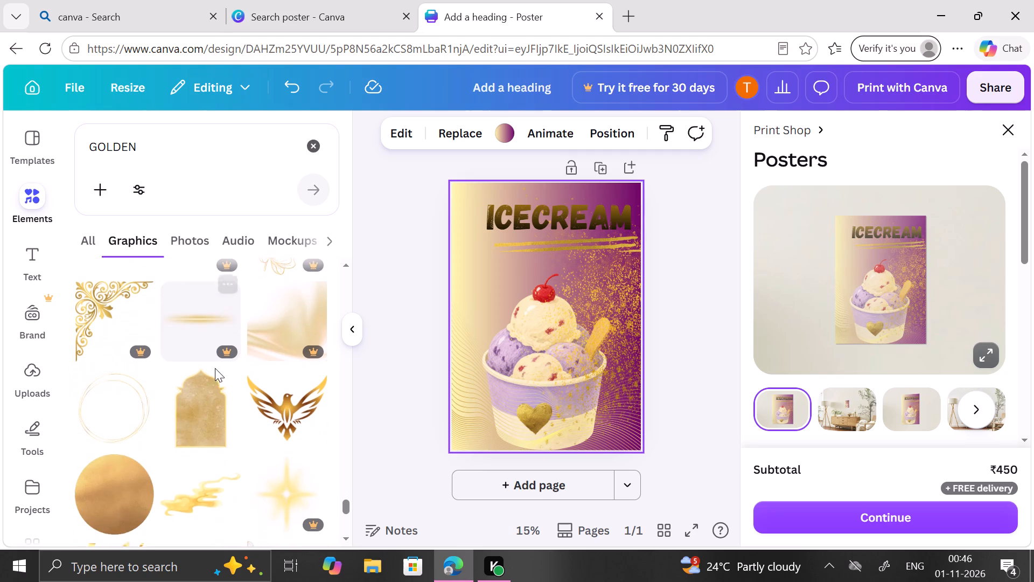
pyautogui.scroll(-3, 216, 343)
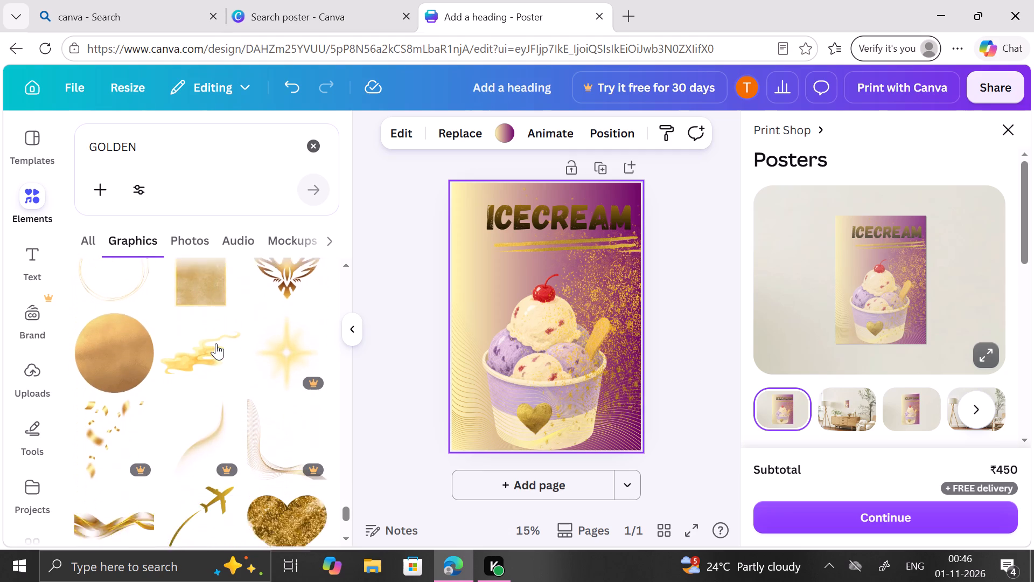
pyautogui.scroll(-3, 216, 343)
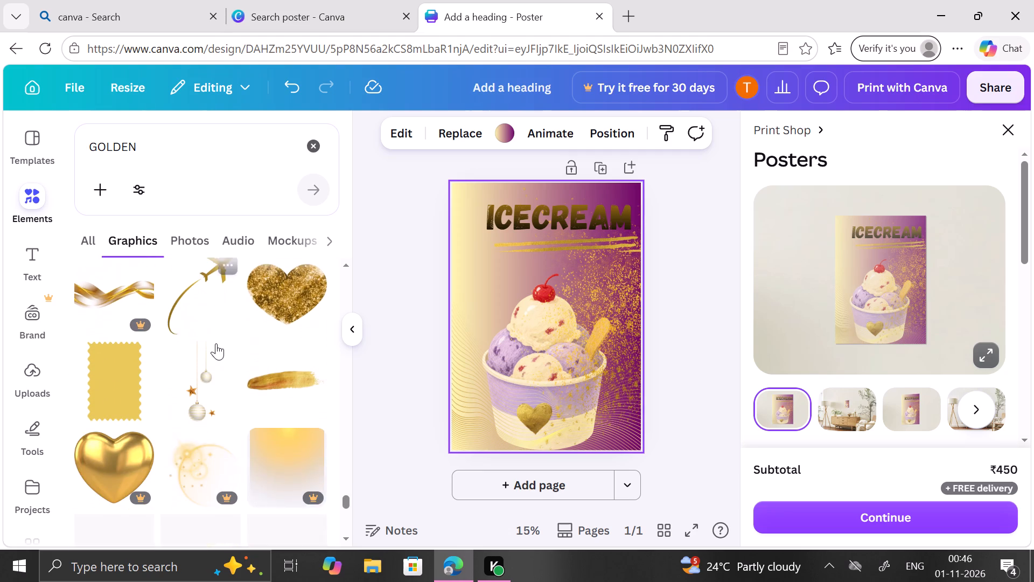
pyautogui.scroll(-1, 216, 343)
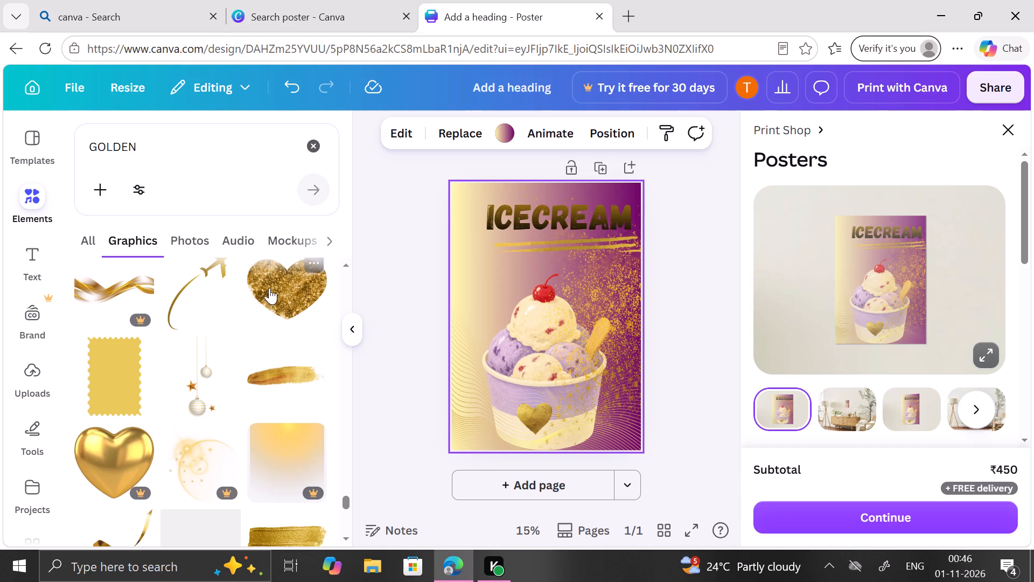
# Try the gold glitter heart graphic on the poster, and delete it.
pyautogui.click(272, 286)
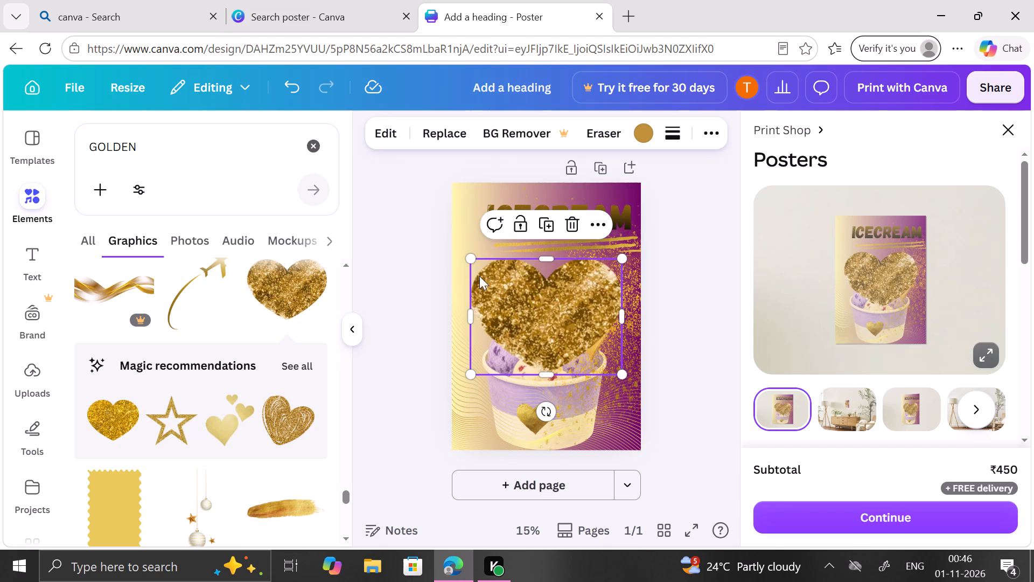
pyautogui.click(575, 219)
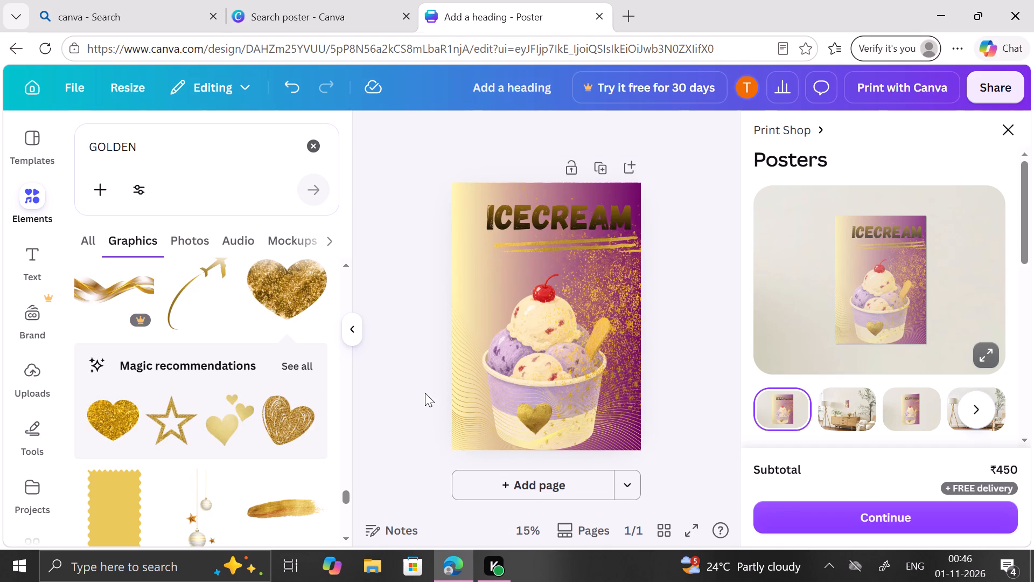
# Add the hanging baubles-and-stars graphic, shrink it, and hang it from the poster's top-left corner beside the ICECREAM heading.
pyautogui.scroll(-1, 288, 444)
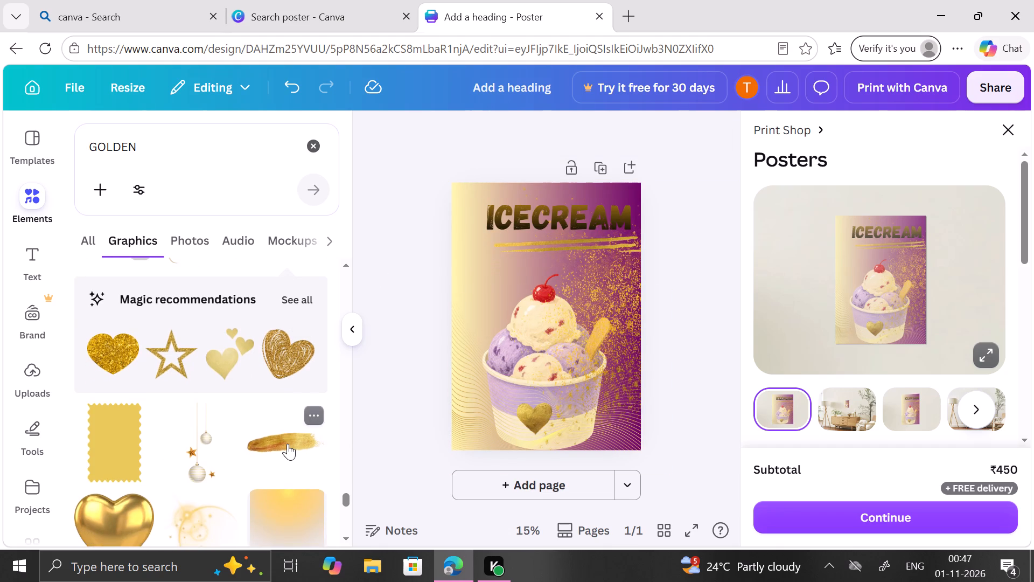
pyautogui.click(212, 461)
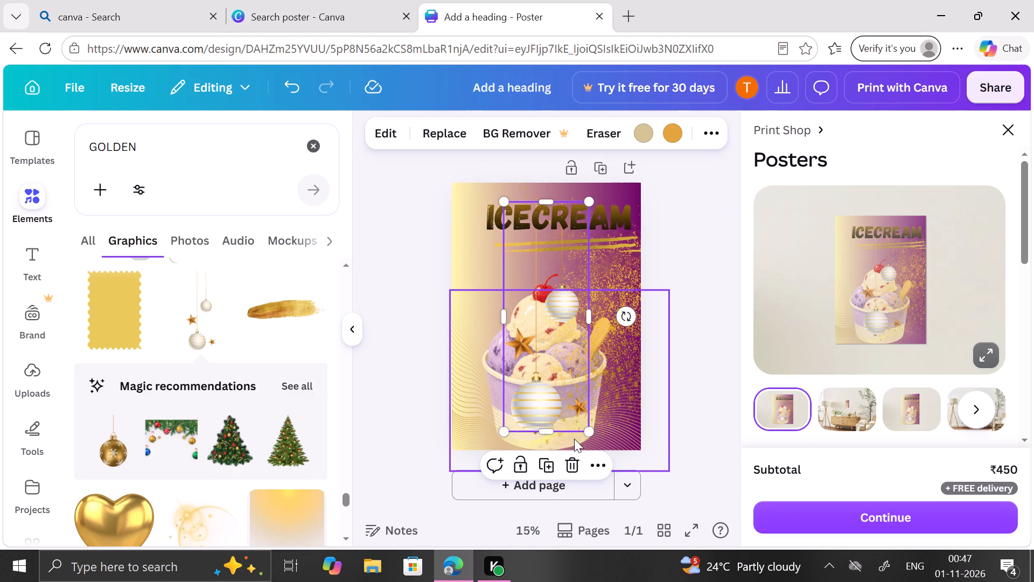
pyautogui.moveTo(585, 436); pyautogui.dragTo(552, 419)
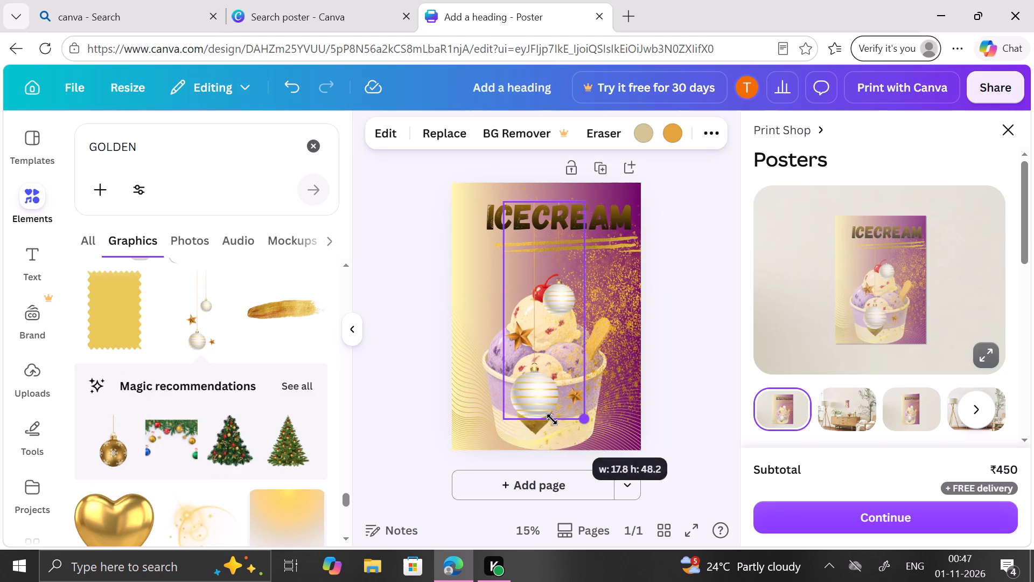
pyautogui.moveTo(552, 419); pyautogui.dragTo(499, 397)
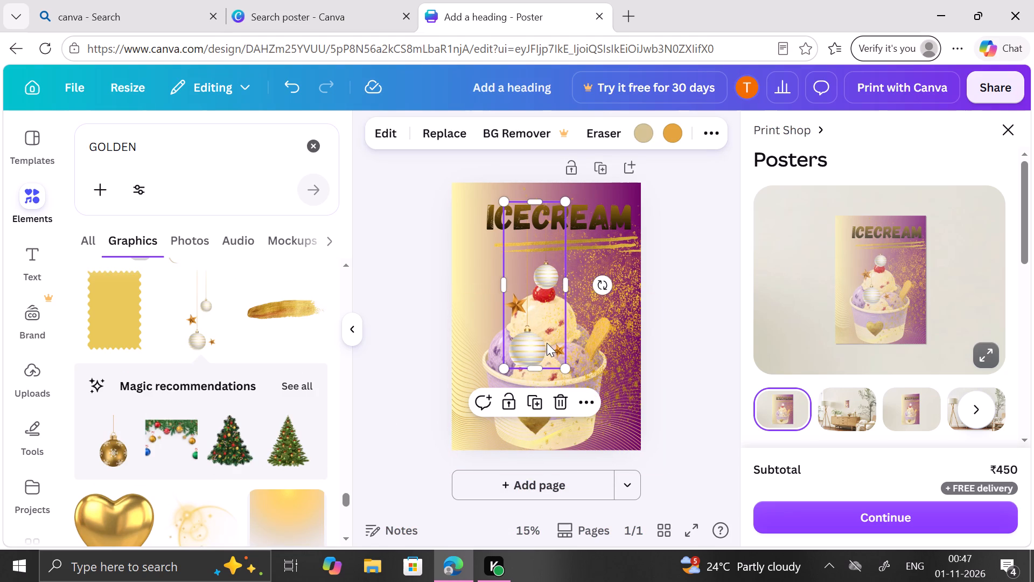
pyautogui.moveTo(547, 343); pyautogui.dragTo(491, 326)
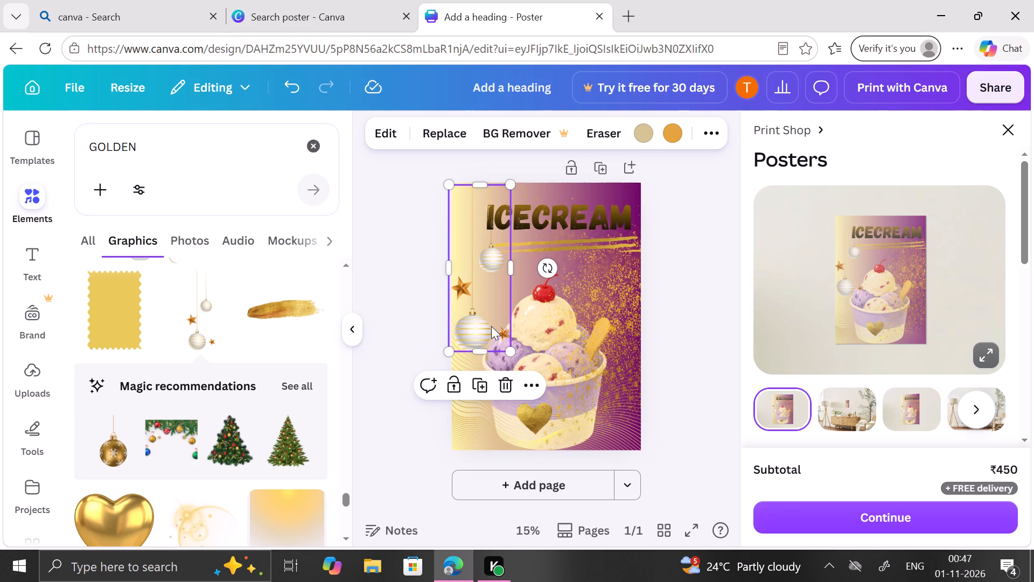
# Nudge the hanging baubles-and-stars graphic slightly upward so its strings run off the poster's top edge, and deselect it.
pyautogui.moveTo(491, 326); pyautogui.dragTo(491, 315)
pyautogui.click(491, 315)
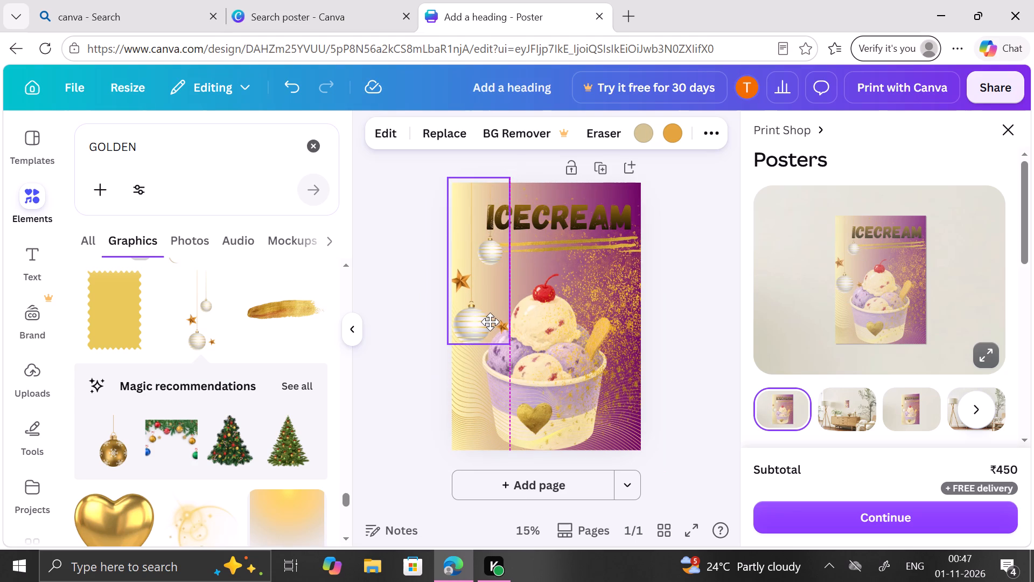
pyautogui.click(651, 332)
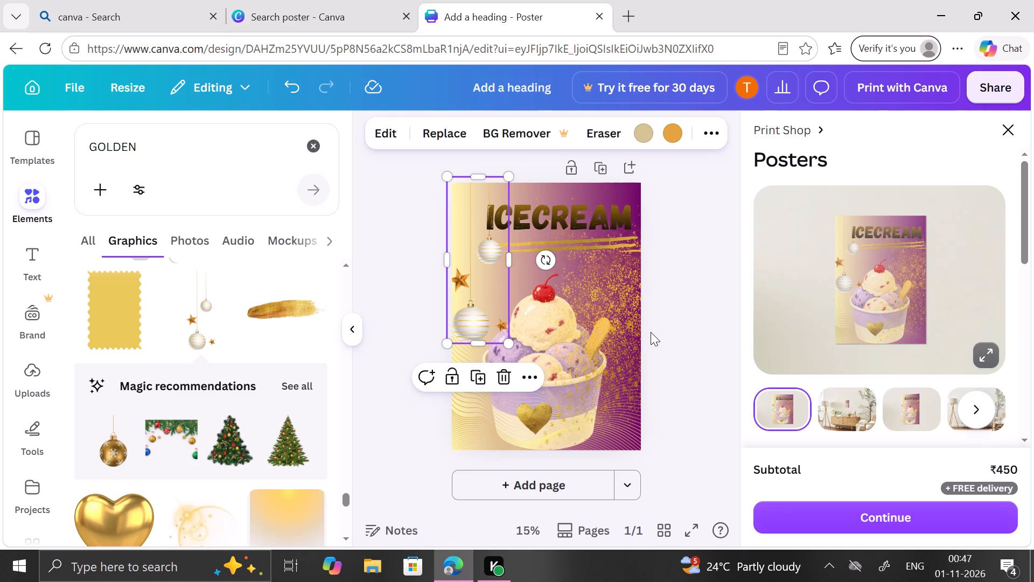
pyautogui.click(548, 363)
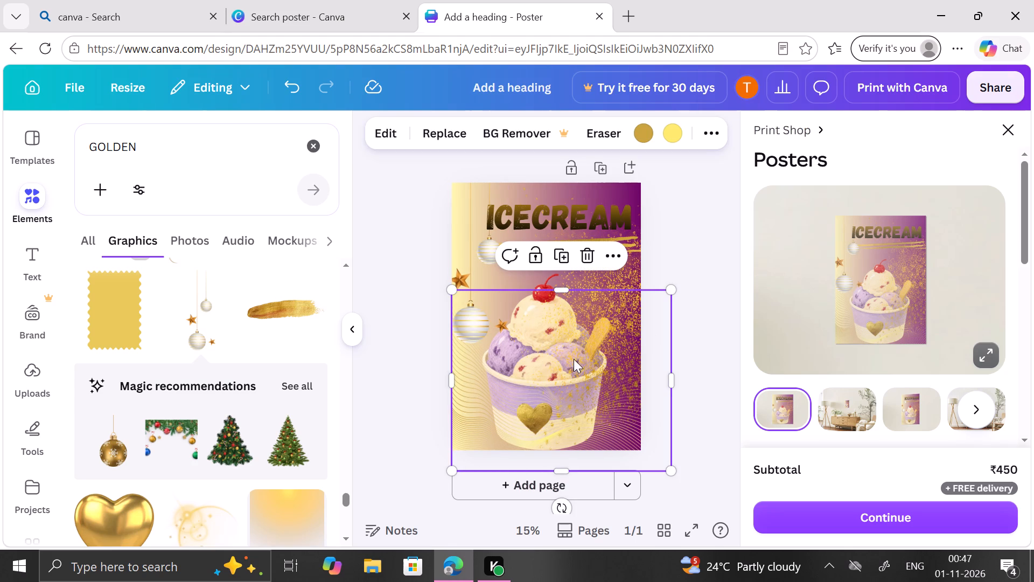
pyautogui.click(688, 327)
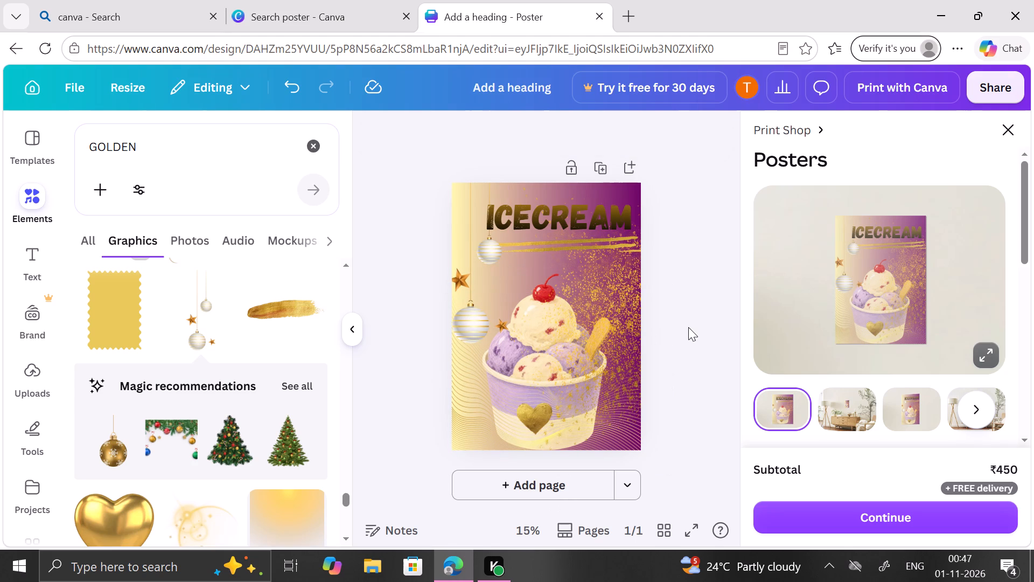
# Preview the poster in full screen to check the placement of the hanging ornaments, and return to the editor.
pyautogui.scroll(-3, 688, 327)
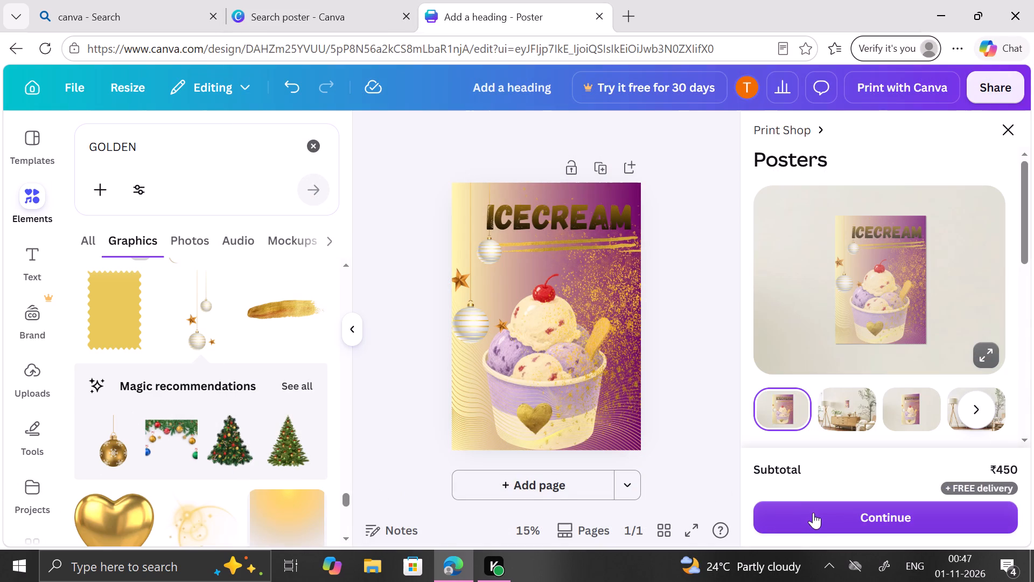
pyautogui.click(689, 528)
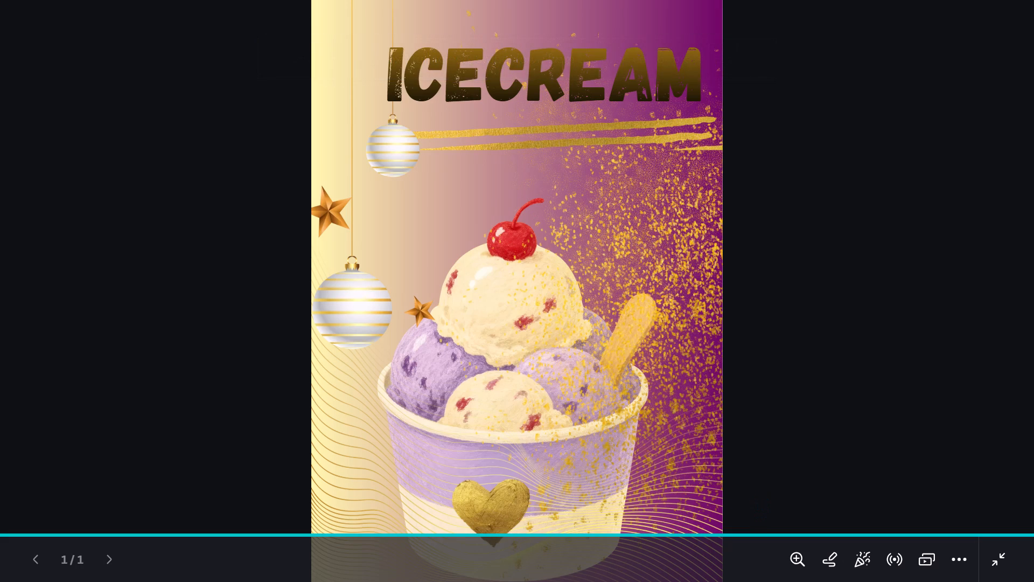
pyautogui.click(1002, 575)
pyautogui.click(991, 565)
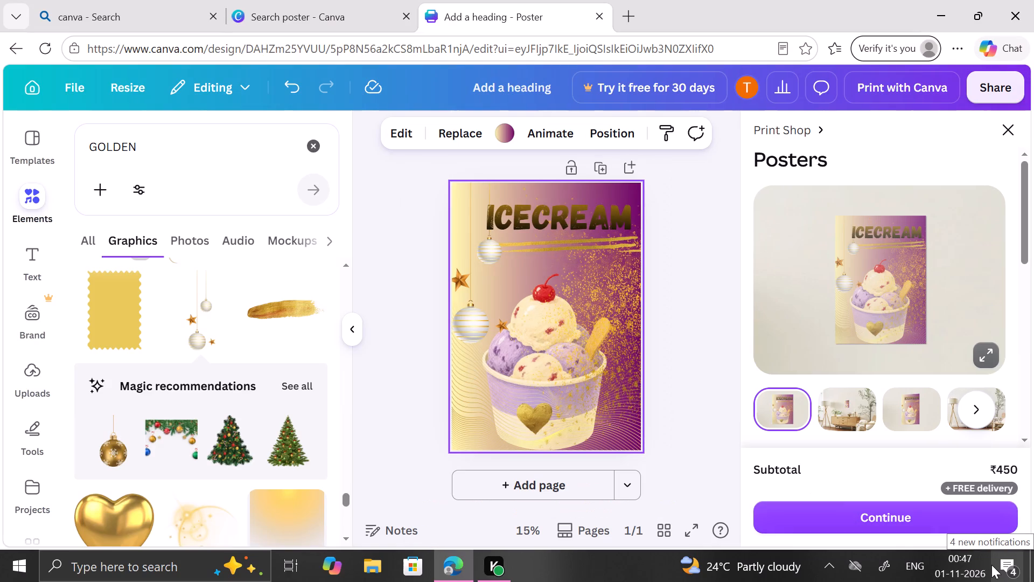